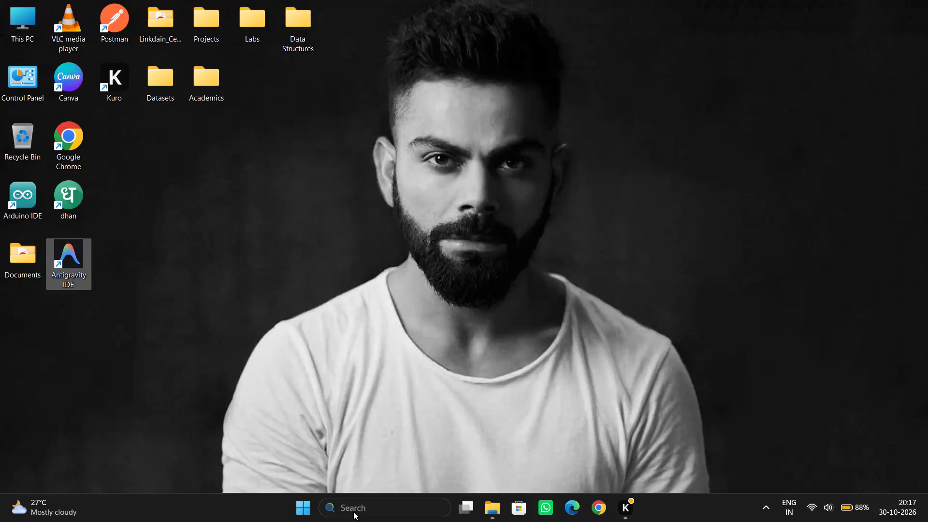
# Find the TradingView desktop app on the computer, launch it and bring its main window to the front.
pyautogui.press('BackSpace')
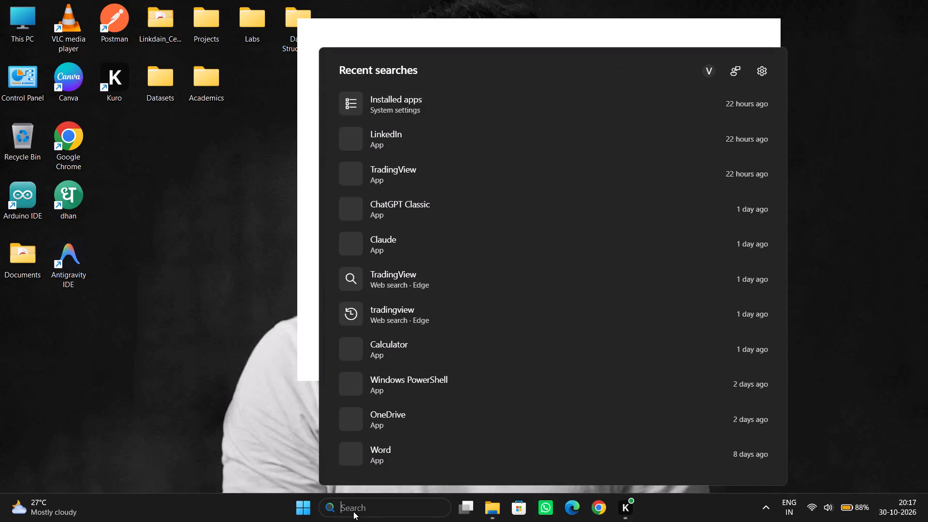
pyautogui.write('tra')
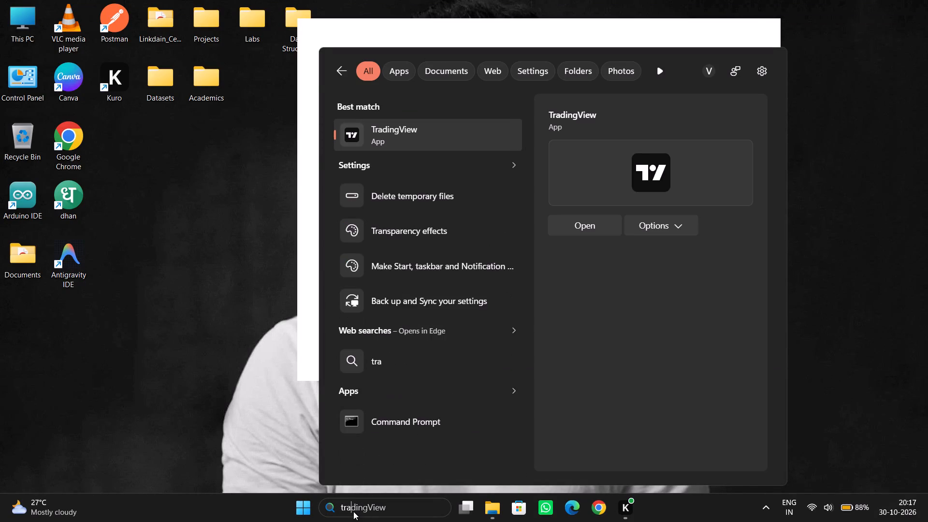
pyautogui.press('Return')
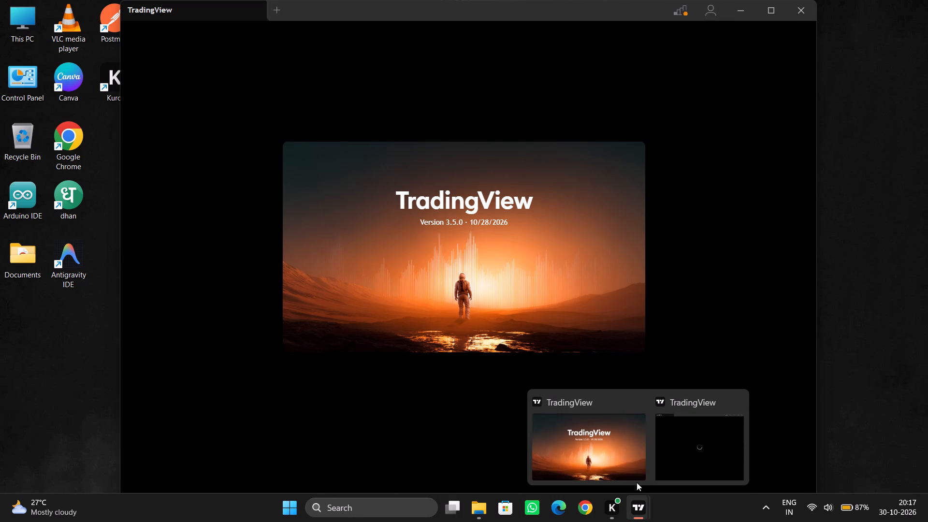
pyautogui.click(640, 401)
pyautogui.click(632, 506)
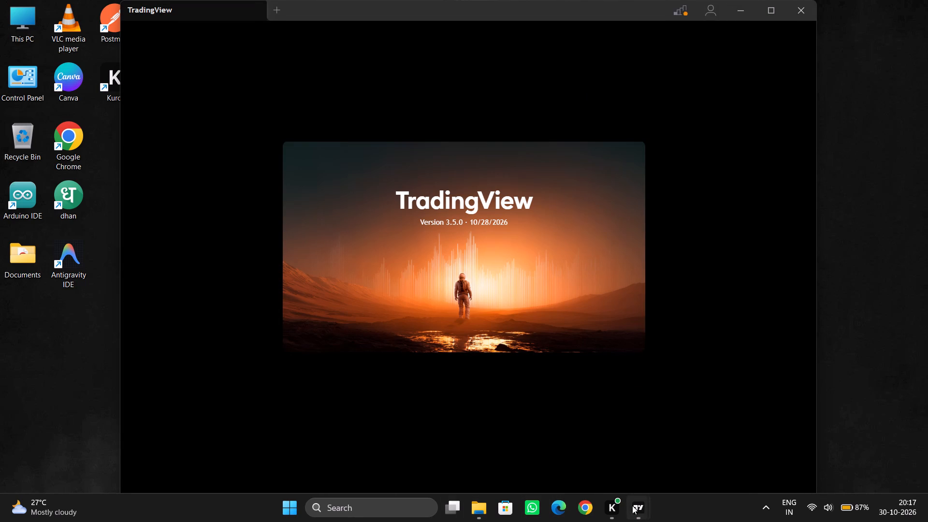
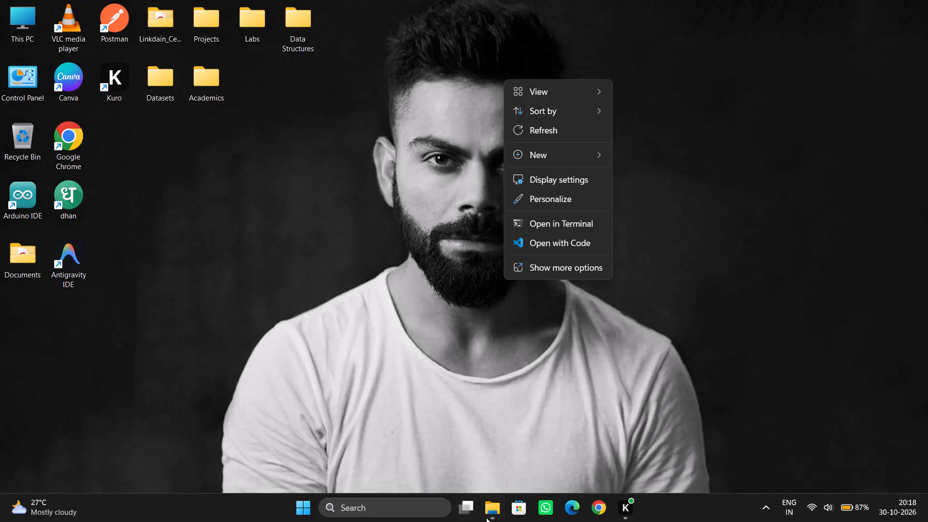
# Close the open Documents and Downloads File Explorer windows.
pyautogui.click(487, 519)
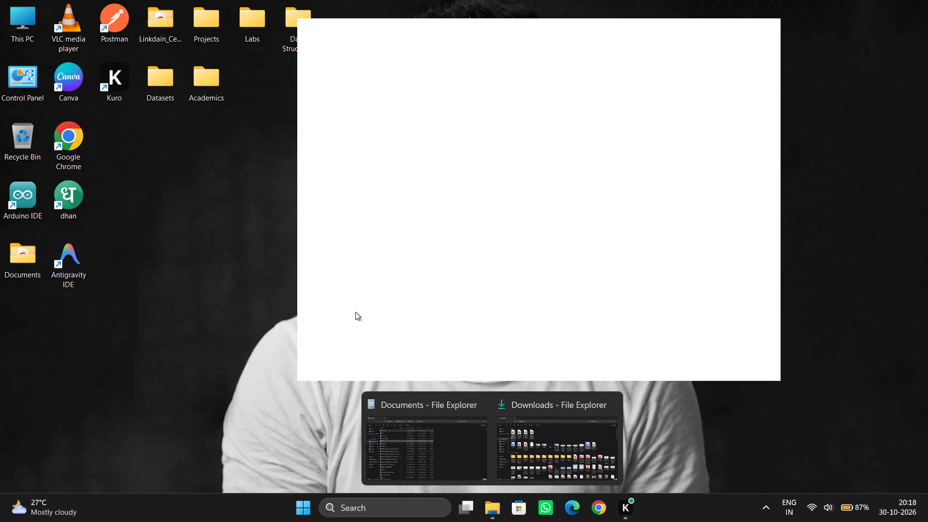
pyautogui.click(479, 411)
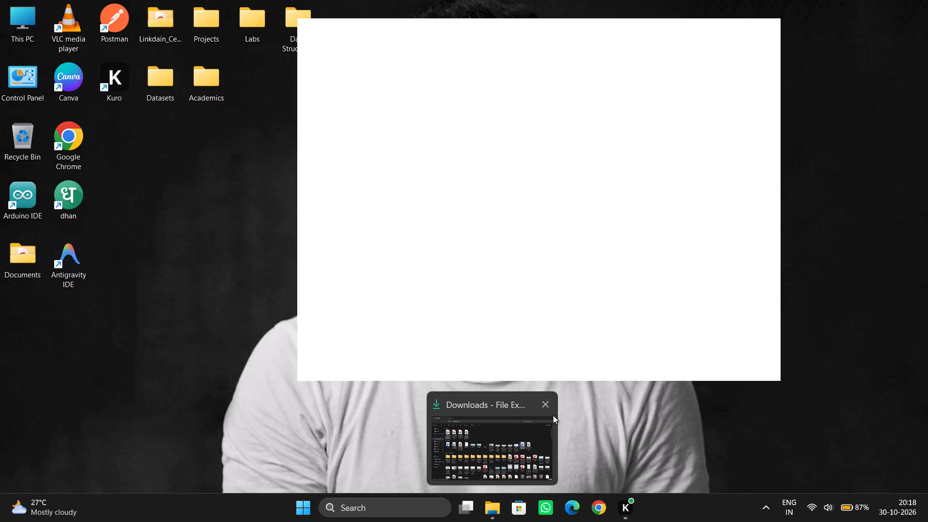
pyautogui.click(548, 410)
# Launch the TradingView desktop app from the recent searches and bring up its GOLD chart, checking the BTCUSD and Markets pages while loading.
pyautogui.click(399, 509)
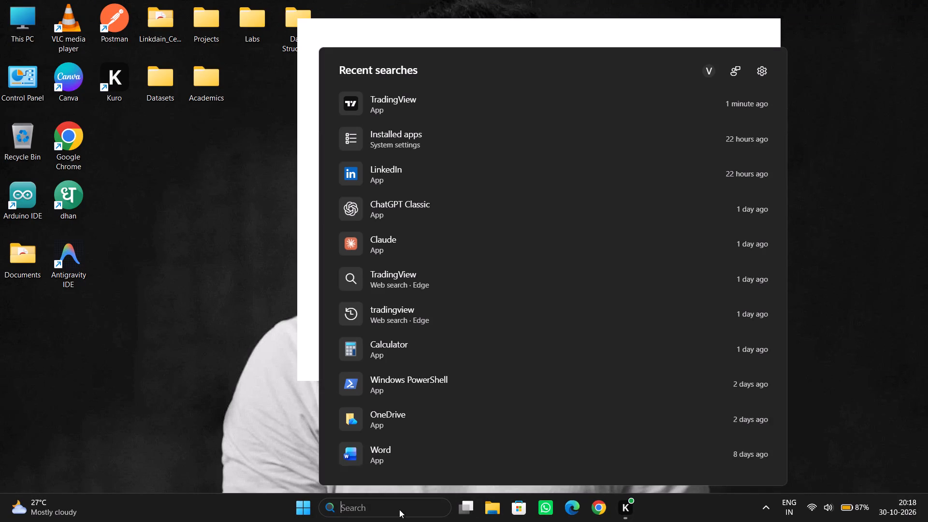
pyautogui.doubleClick(385, 102)
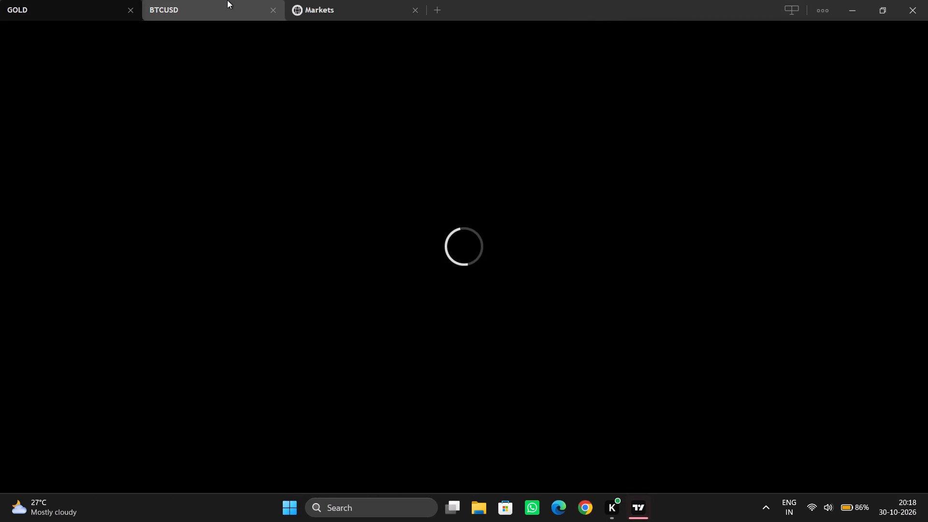
pyautogui.click(227, 0)
pyautogui.click(355, 2)
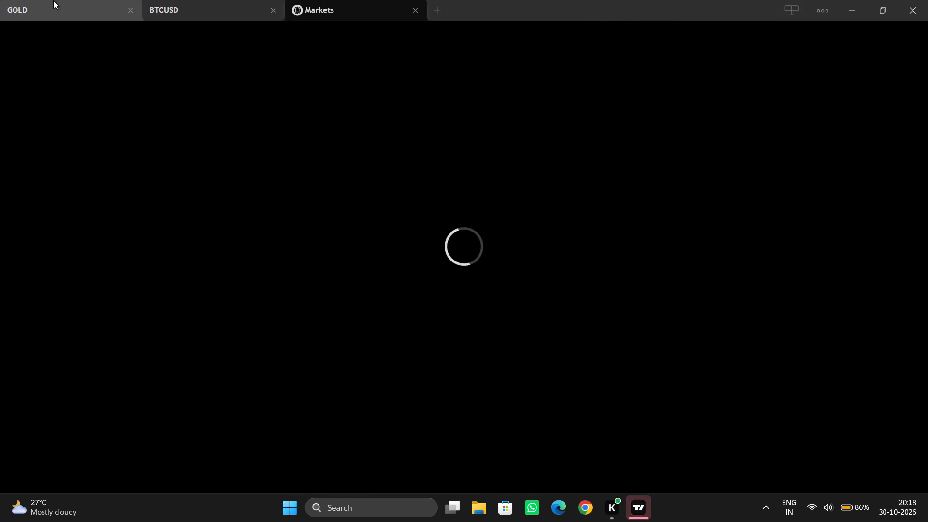
pyautogui.click(53, 0)
pyautogui.click(203, 4)
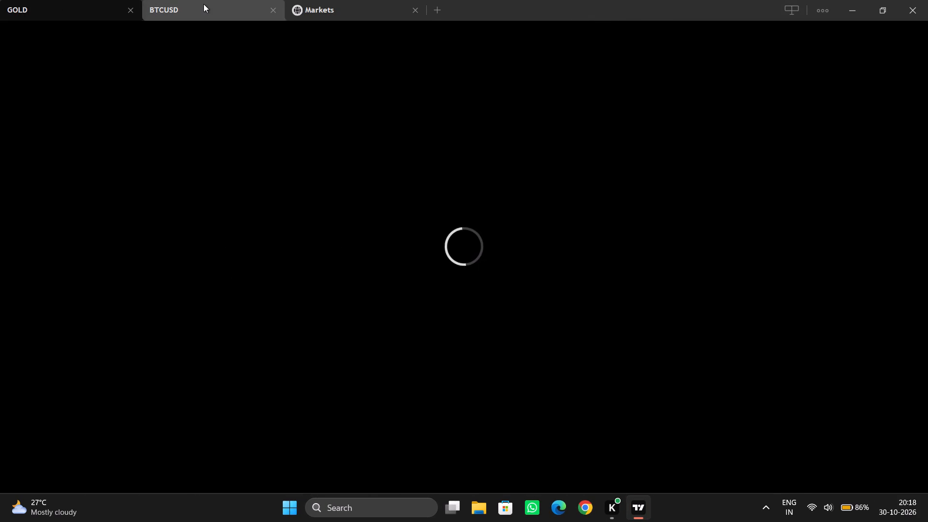
pyautogui.click(347, 2)
pyautogui.click(58, 8)
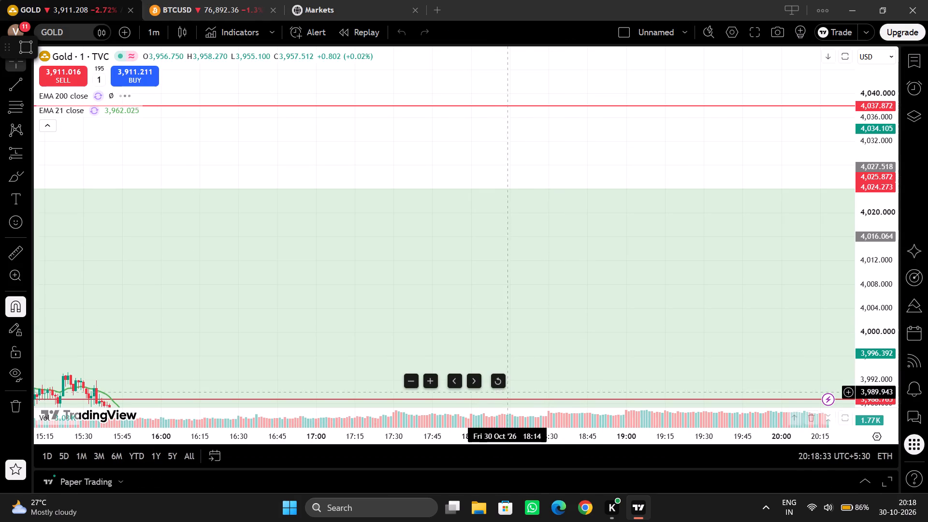
# Reset the one-minute gold chart view and resize the short position drawing so it ends at about 02:10 on 30 October.
pyautogui.click(497, 382)
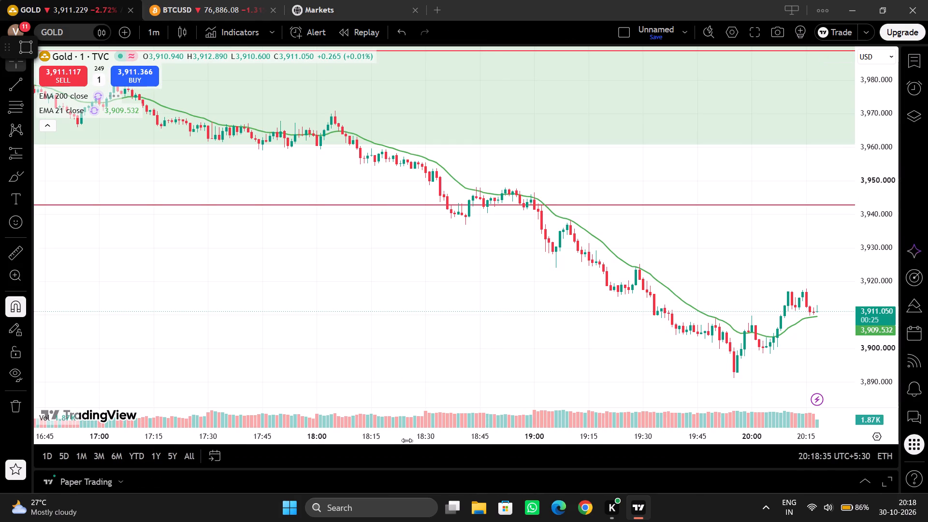
pyautogui.moveTo(407, 434); pyautogui.dragTo(798, 374)
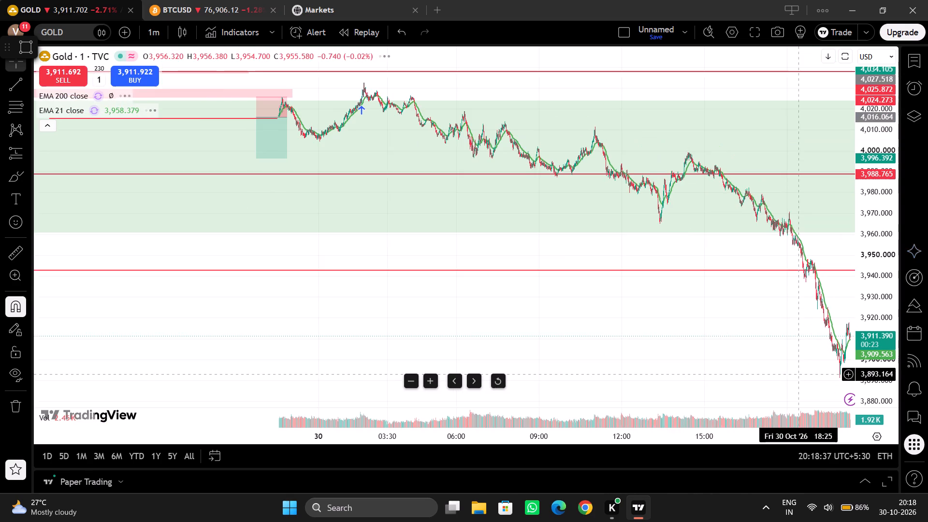
pyautogui.moveTo(798, 374); pyautogui.dragTo(795, 371)
pyautogui.moveTo(258, 131); pyautogui.dragTo(442, 110)
pyautogui.click(688, 319)
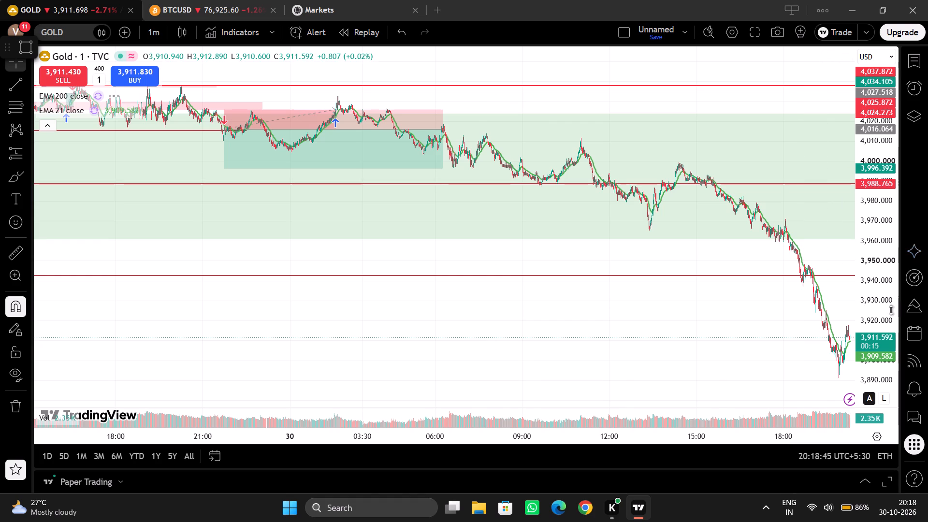
pyautogui.moveTo(891, 310); pyautogui.dragTo(832, 245)
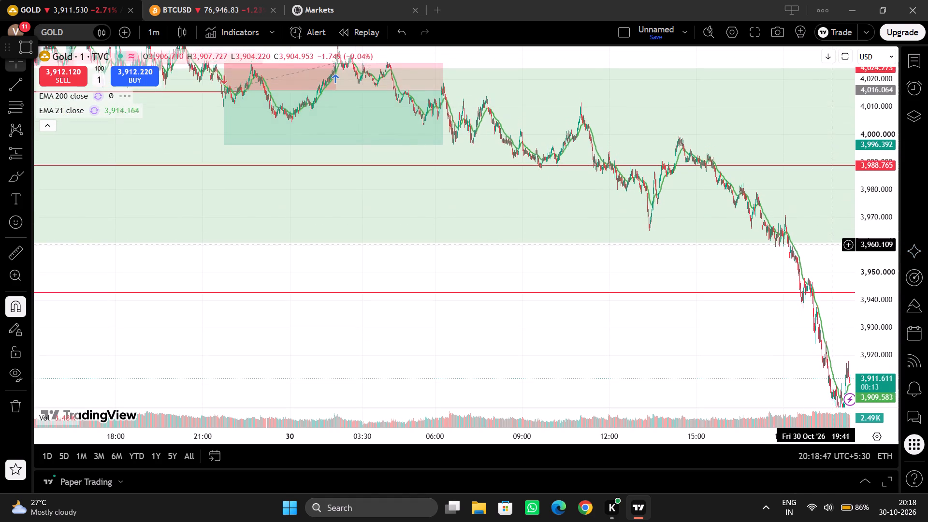
pyautogui.moveTo(832, 245); pyautogui.dragTo(822, 228)
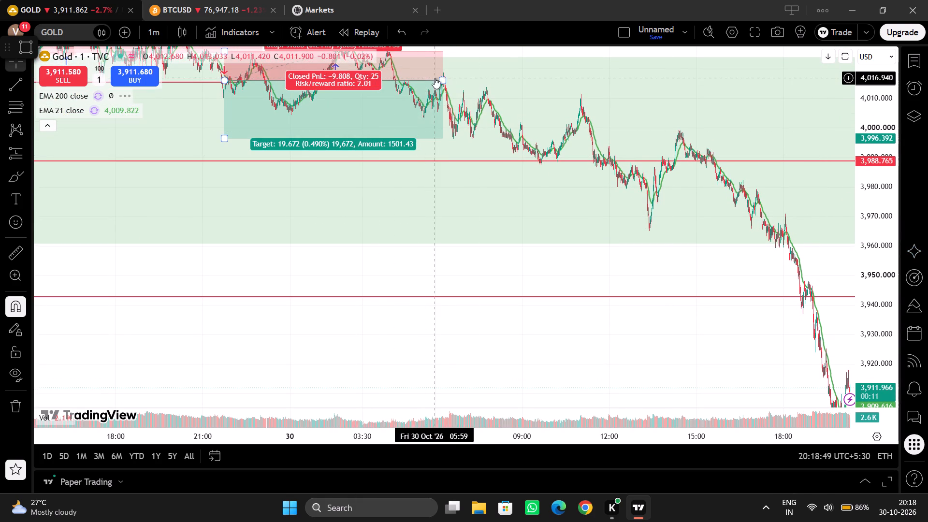
pyautogui.moveTo(445, 79); pyautogui.dragTo(327, 90)
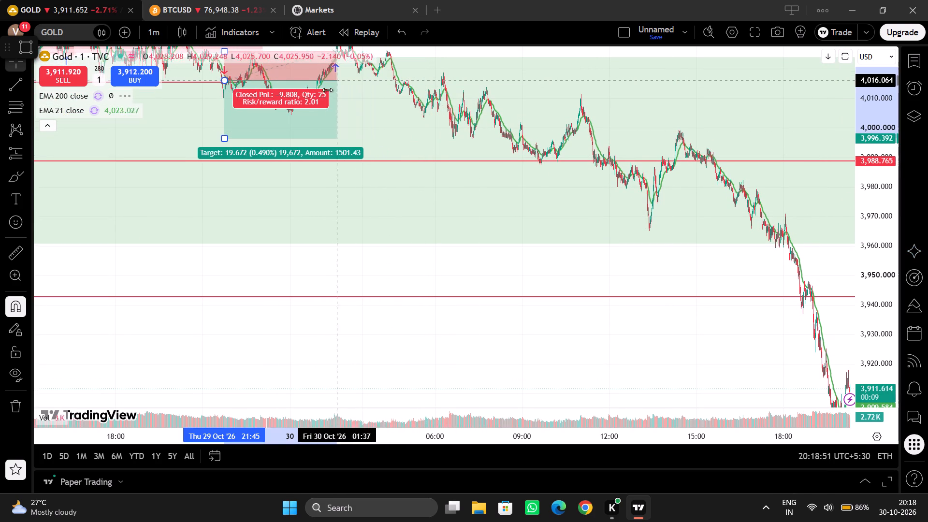
pyautogui.moveTo(327, 90); pyautogui.dragTo(353, 84)
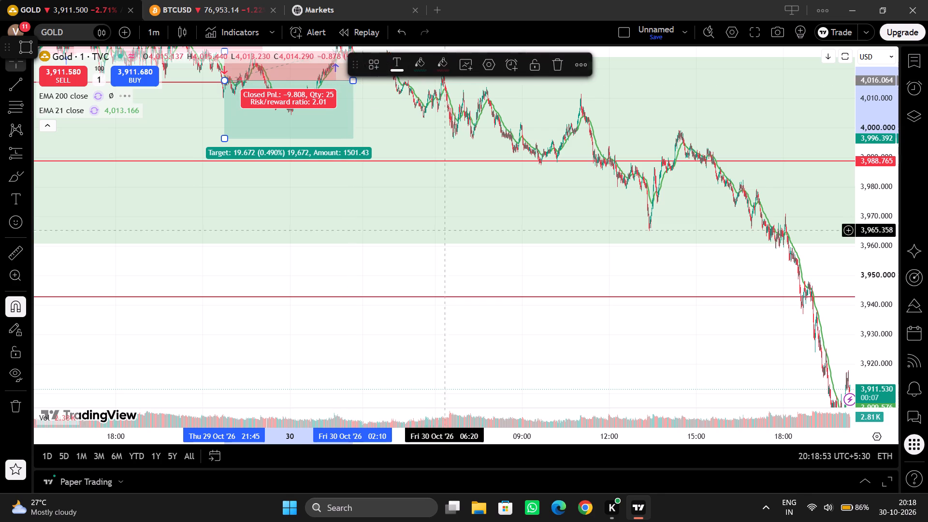
pyautogui.click(502, 318)
# Change the gold chart's interval to 1 hour.
pyautogui.moveTo(502, 318); pyautogui.dragTo(429, 377)
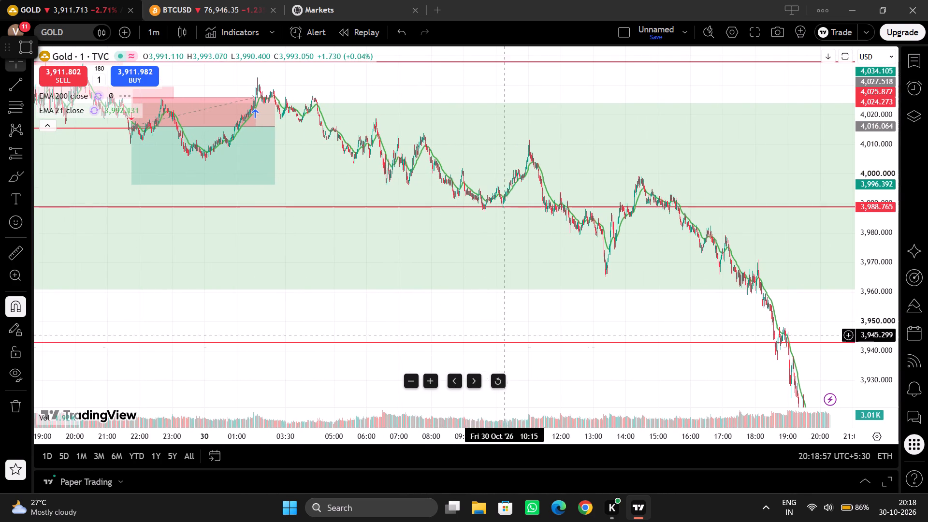
pyautogui.moveTo(509, 307); pyautogui.dragTo(271, 98)
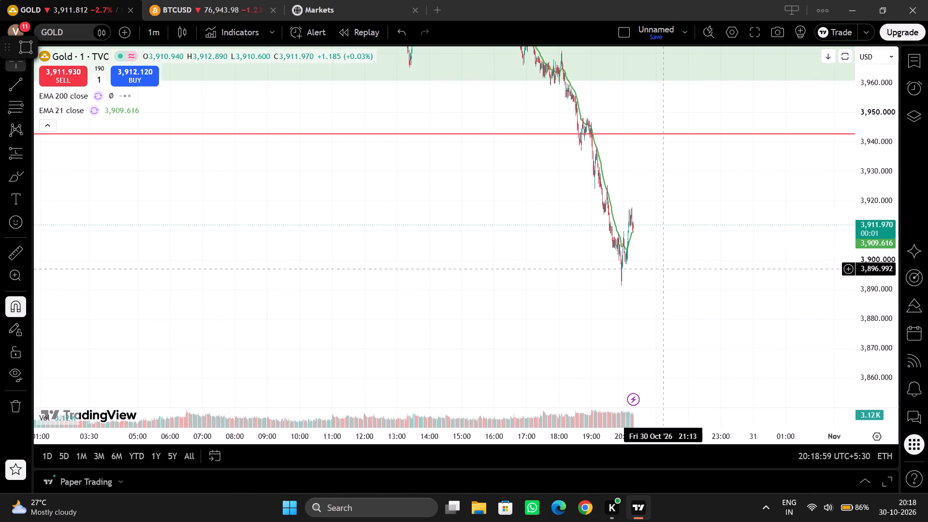
pyautogui.click(632, 270)
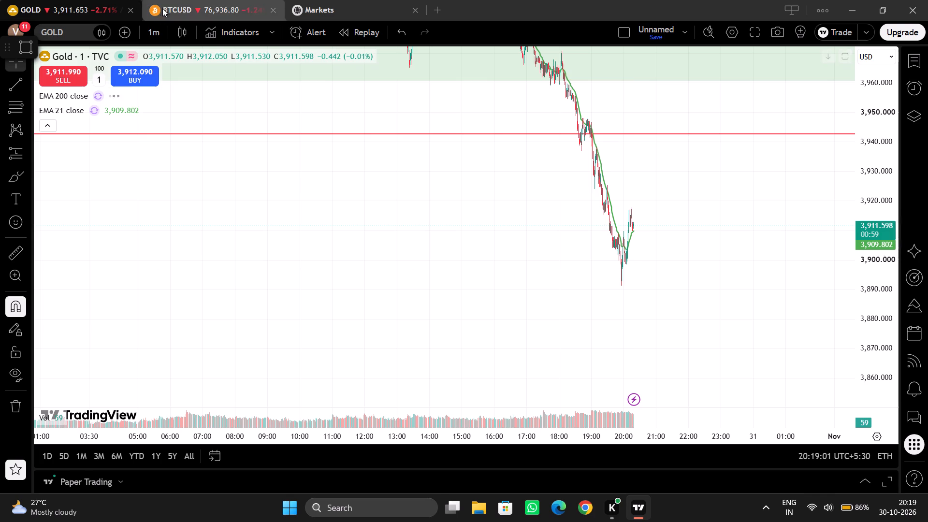
pyautogui.click(156, 24)
pyautogui.scroll(-1, 295, 429)
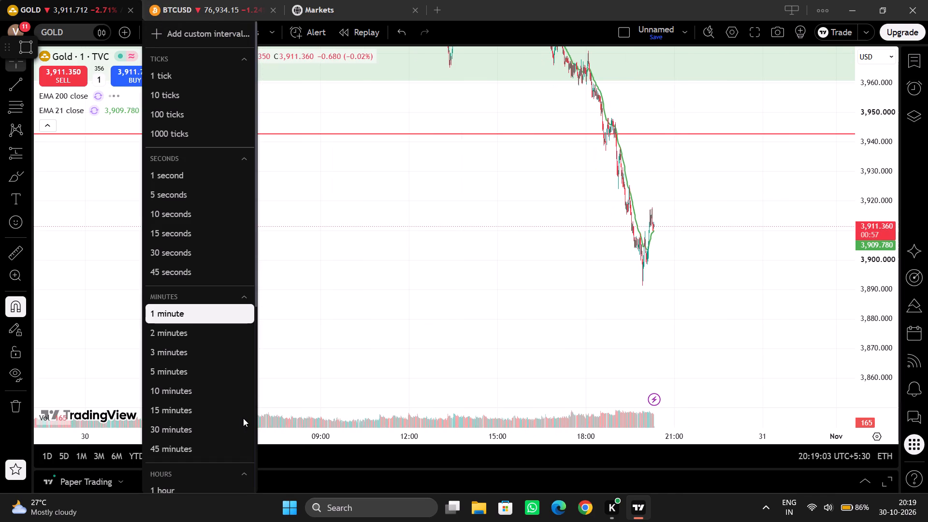
pyautogui.scroll(-2, 241, 418)
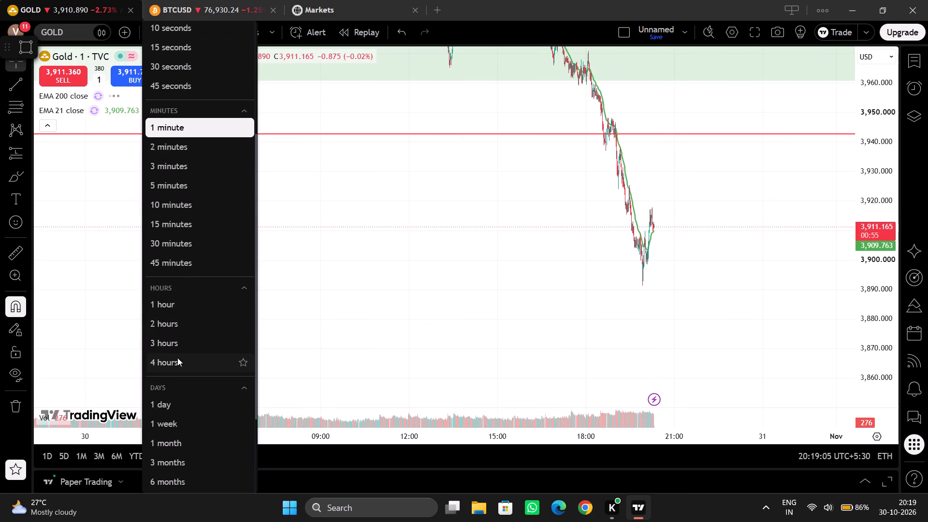
pyautogui.click(172, 305)
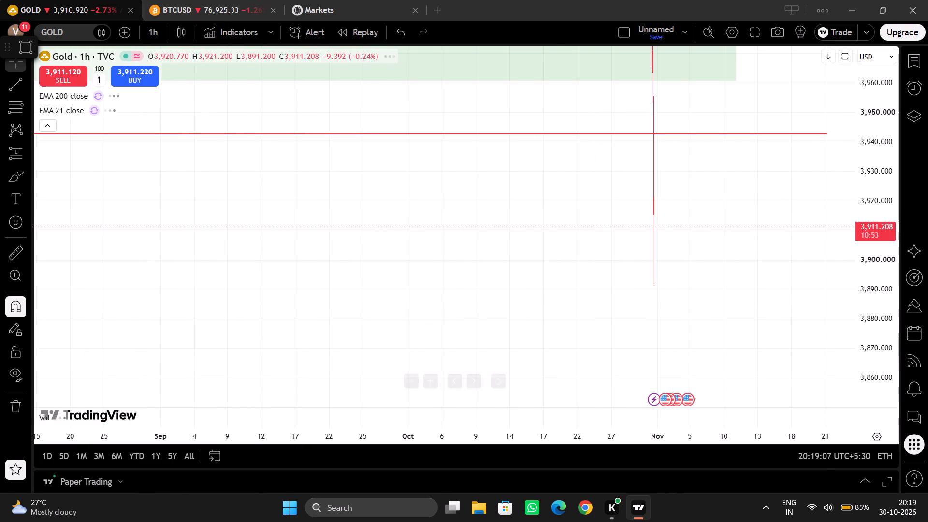
# Examine the hourly gold price action against the marked zones and horizontal levels, over both recent days and the past months.
pyautogui.click(495, 379)
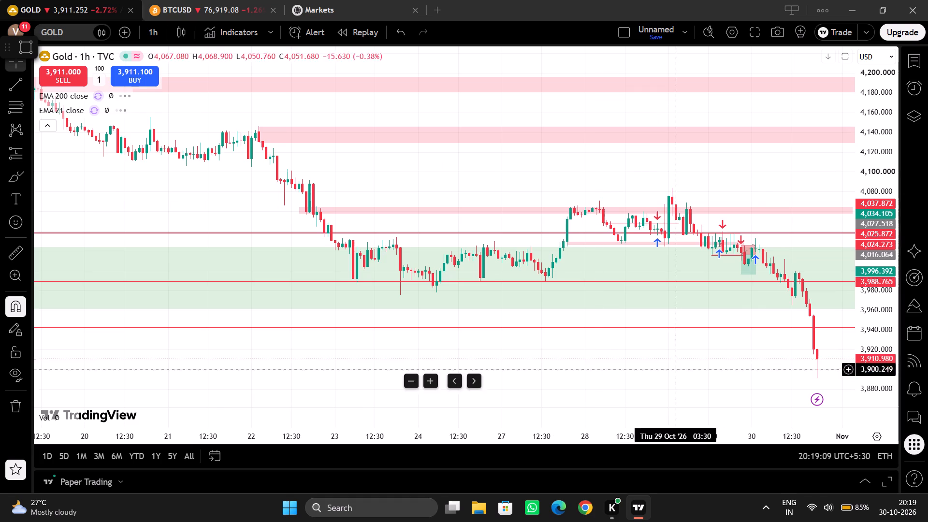
pyautogui.moveTo(879, 322); pyautogui.dragTo(878, 297)
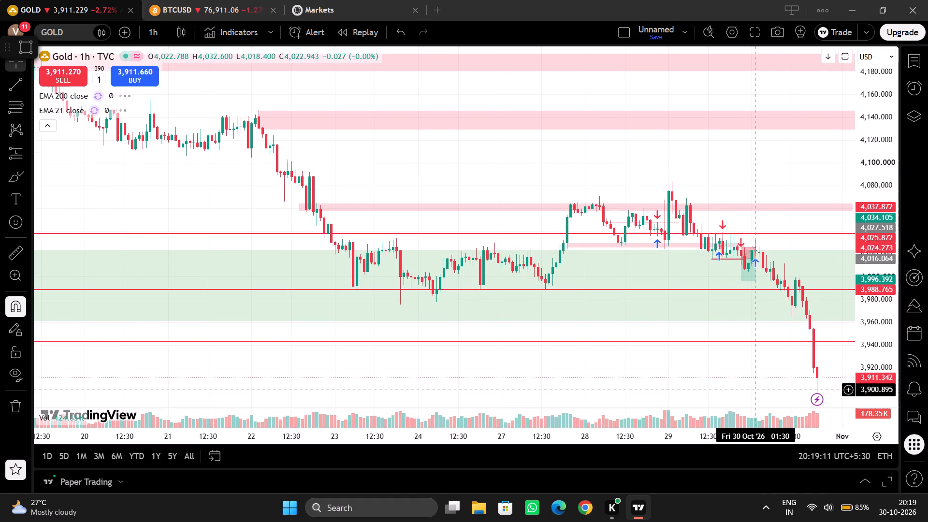
pyautogui.moveTo(754, 389); pyautogui.dragTo(613, 307)
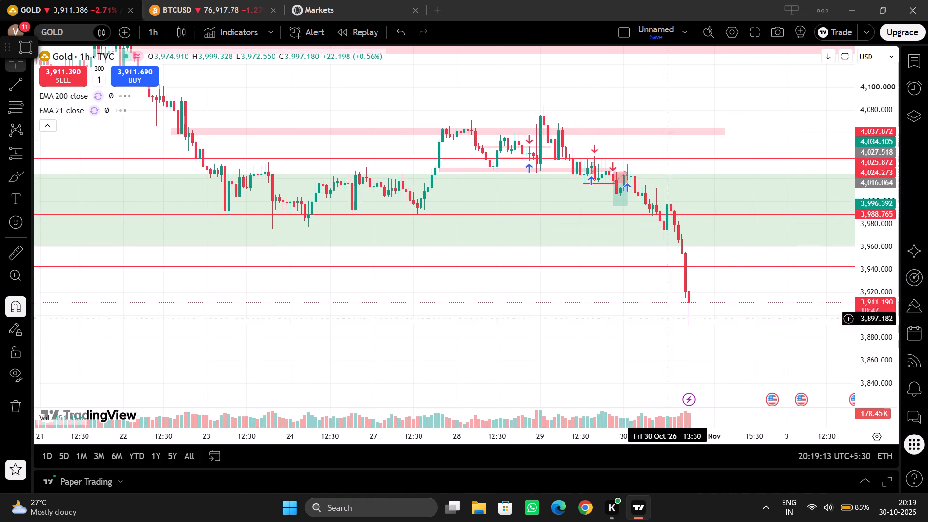
pyautogui.moveTo(705, 433); pyautogui.dragTo(669, 440)
pyautogui.moveTo(875, 315); pyautogui.dragTo(872, 287)
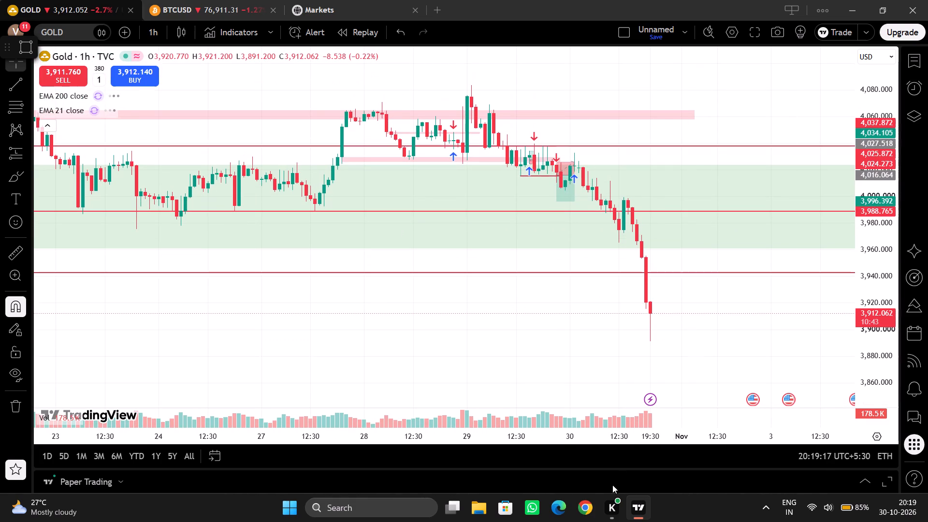
pyautogui.moveTo(594, 440); pyautogui.dragTo(817, 382)
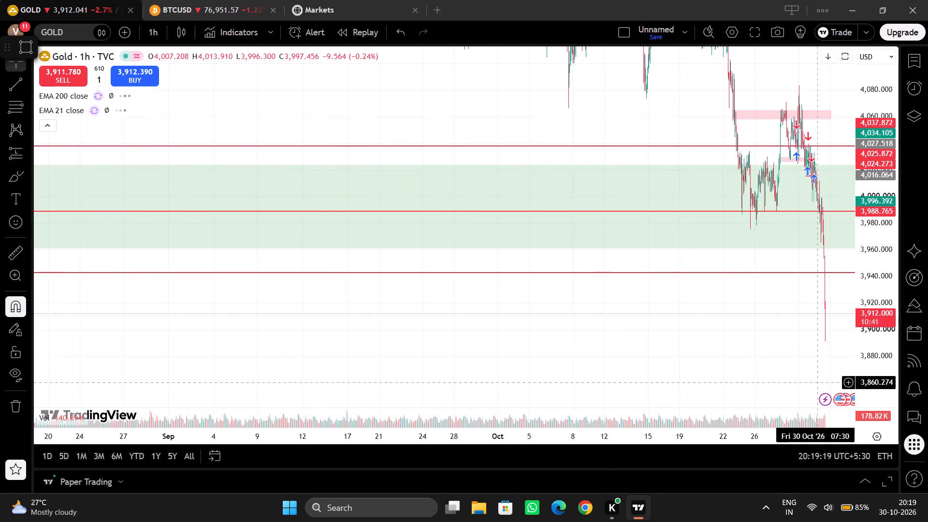
pyautogui.moveTo(817, 382); pyautogui.dragTo(884, 363)
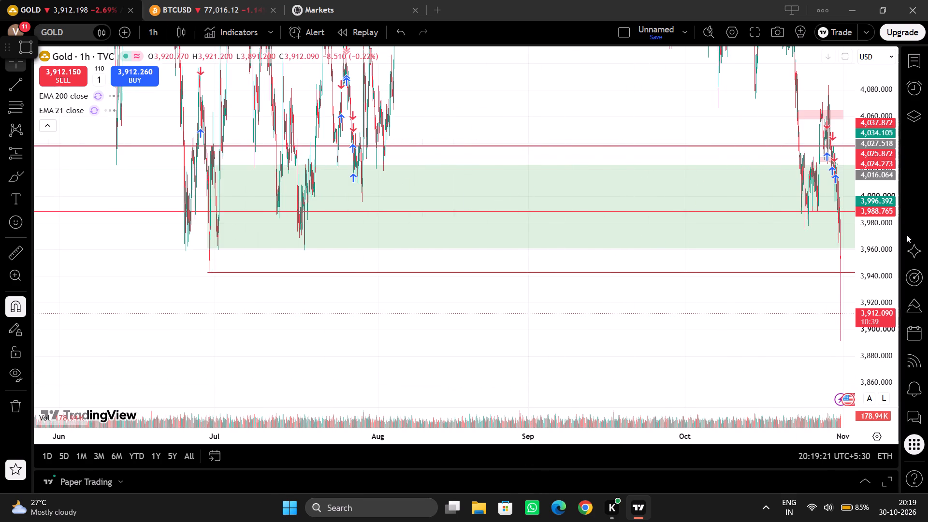
pyautogui.moveTo(866, 219); pyautogui.dragTo(849, 431)
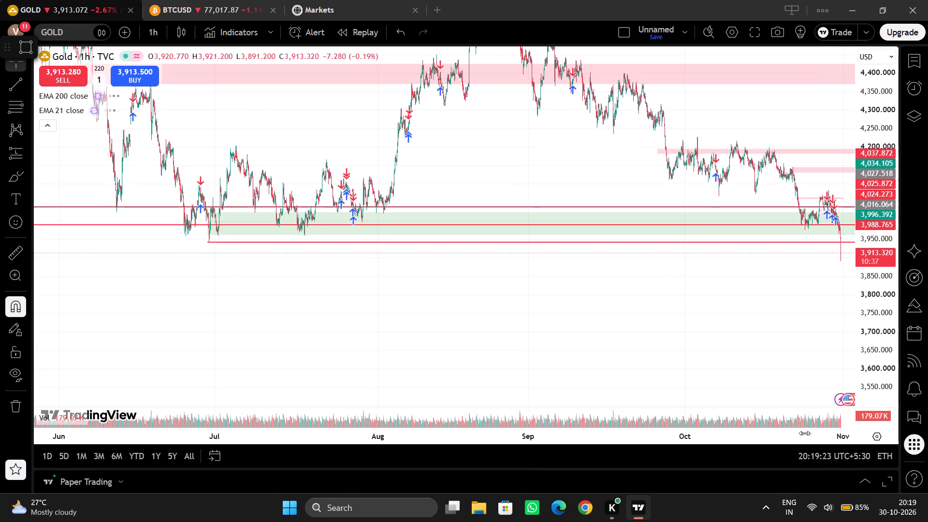
pyautogui.moveTo(812, 441); pyautogui.dragTo(479, 446)
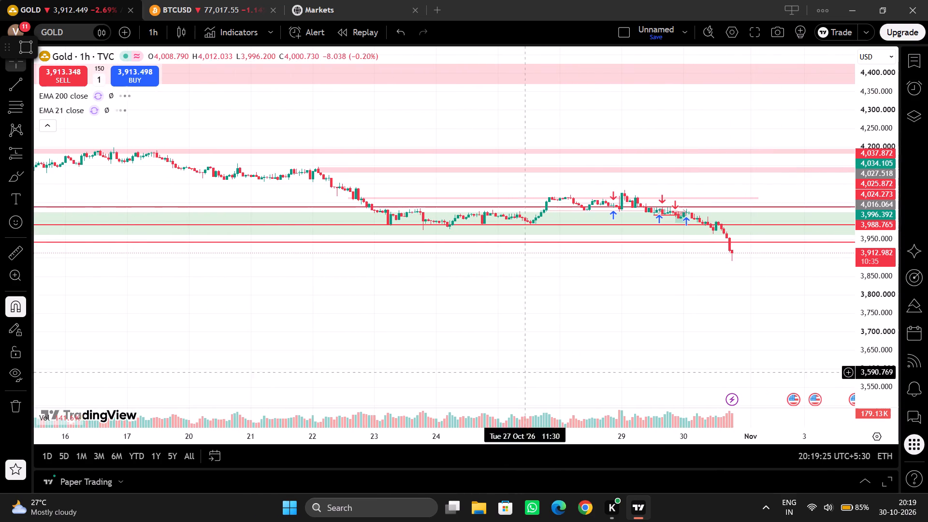
pyautogui.moveTo(856, 292); pyautogui.dragTo(820, 228)
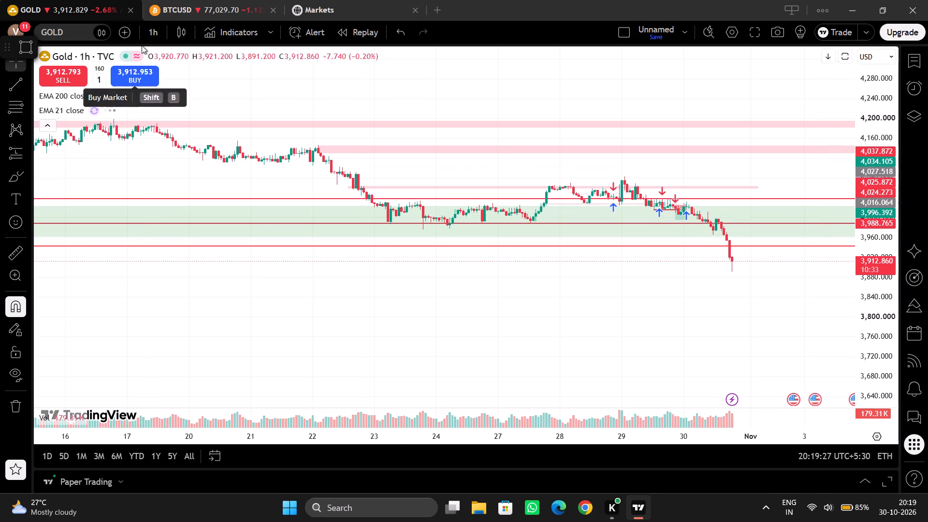
# Change the gold chart's interval to 4 hours.
pyautogui.click(141, 30)
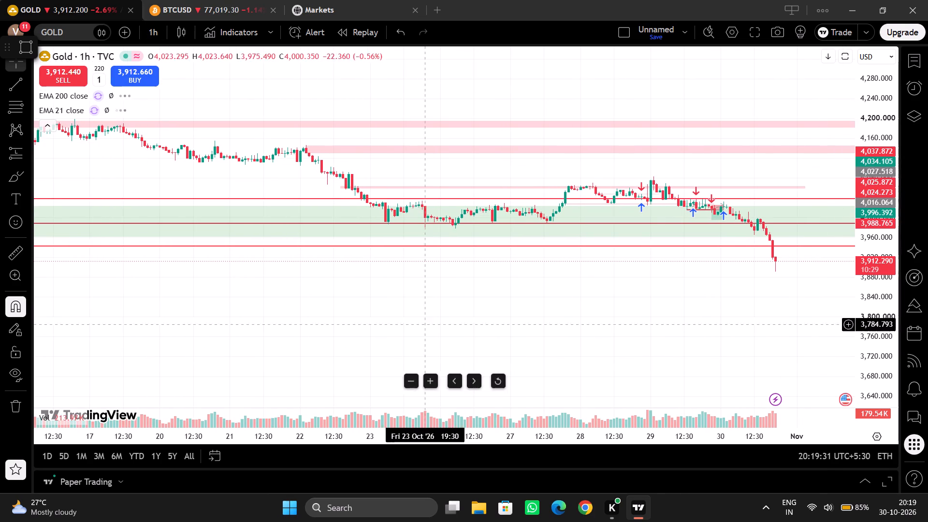
pyautogui.click(147, 44)
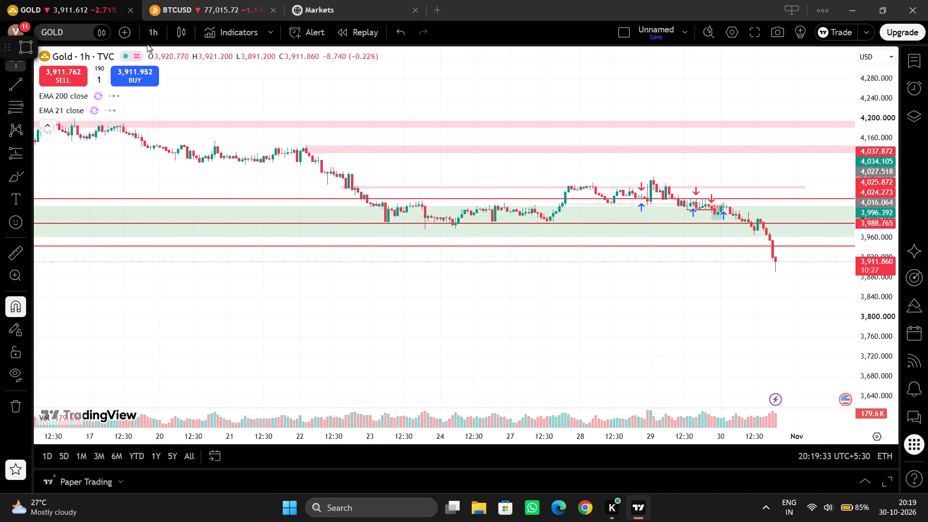
pyautogui.click(149, 41)
pyautogui.scroll(-1, 203, 449)
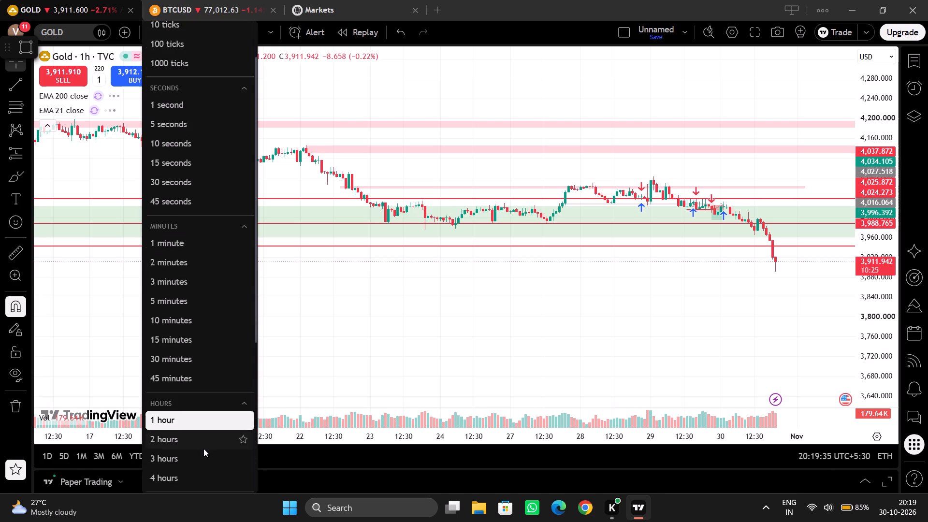
pyautogui.scroll(-1, 203, 449)
pyautogui.click(203, 434)
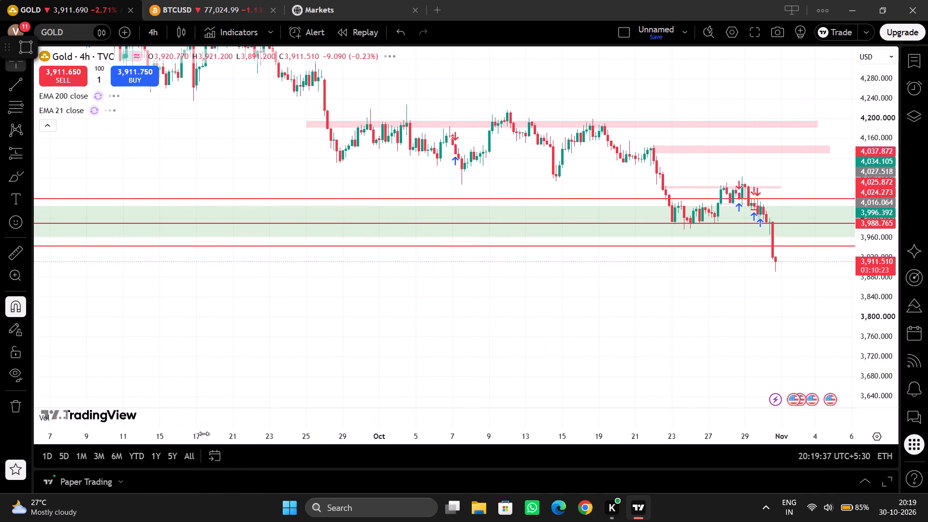
# Change the gold chart's interval to 1 day.
pyautogui.moveTo(343, 439); pyautogui.dragTo(515, 392)
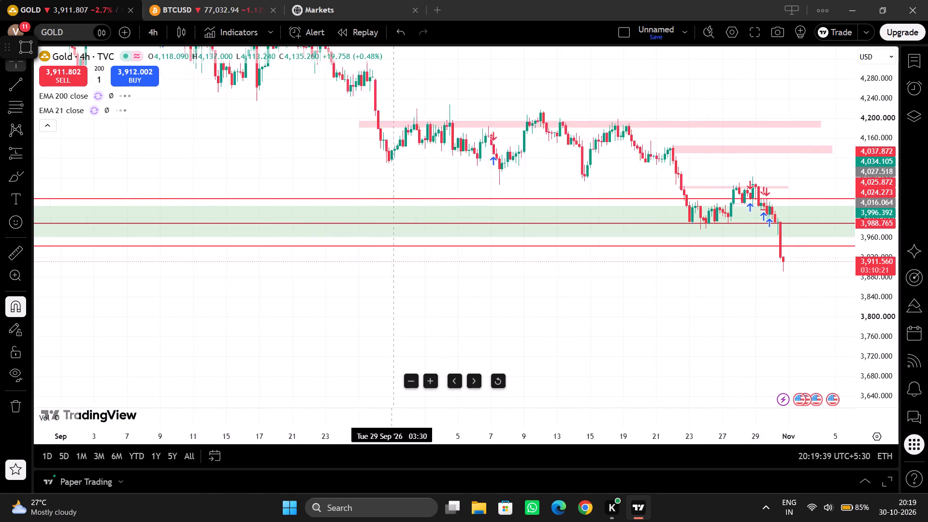
pyautogui.moveTo(515, 392); pyautogui.dragTo(751, 367)
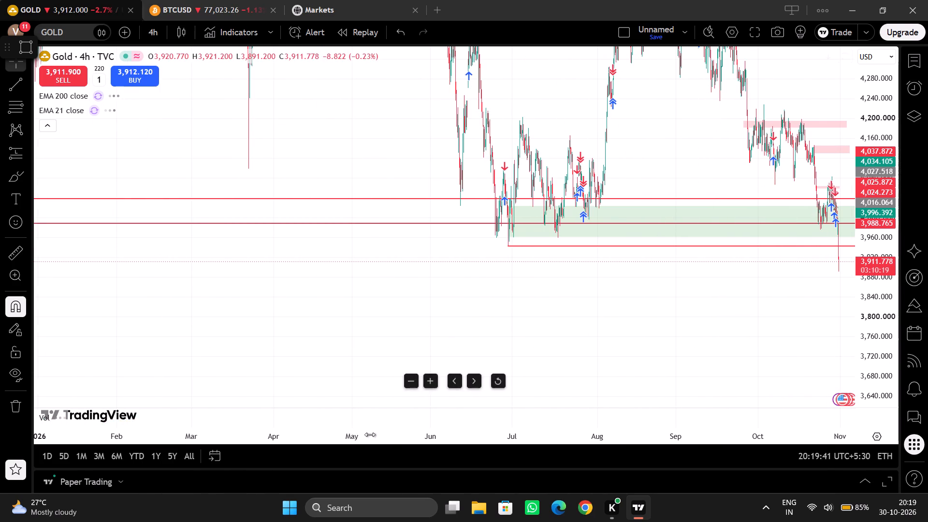
pyautogui.click(152, 29)
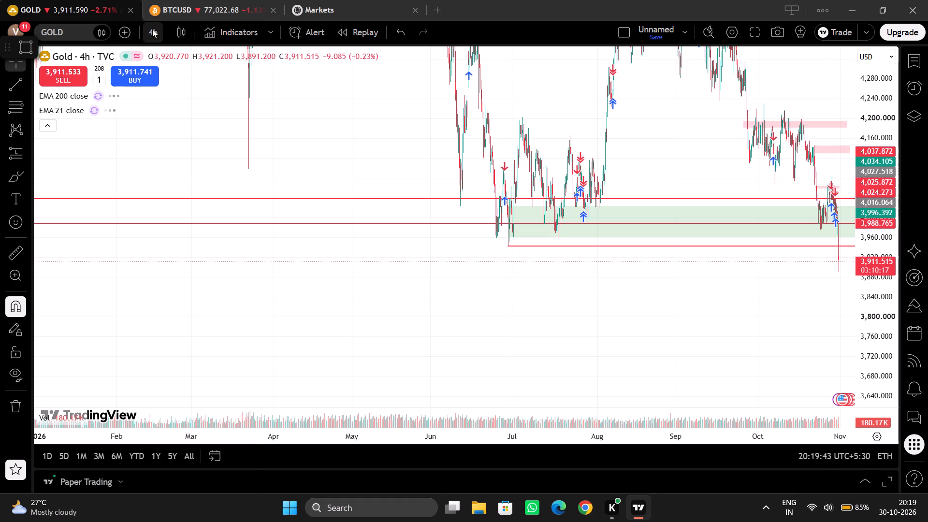
pyautogui.scroll(-2, 225, 402)
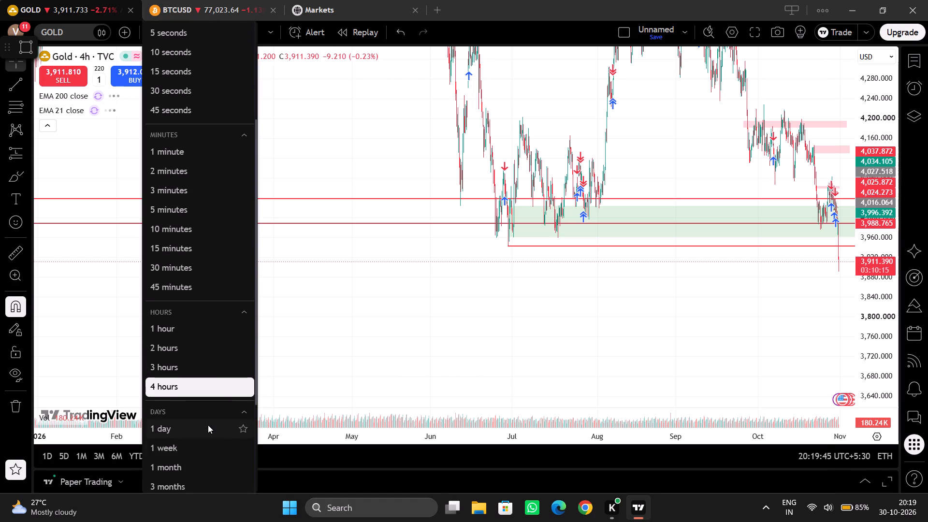
pyautogui.click(208, 425)
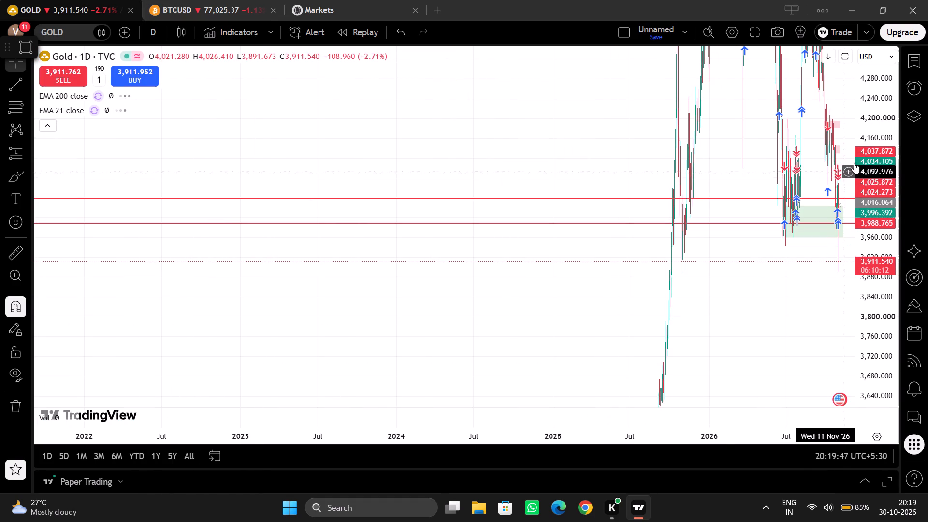
# Add a horizontal line at about 3,889 on the daily gold chart, near the latest candle's low.
pyautogui.moveTo(881, 148); pyautogui.dragTo(844, 419)
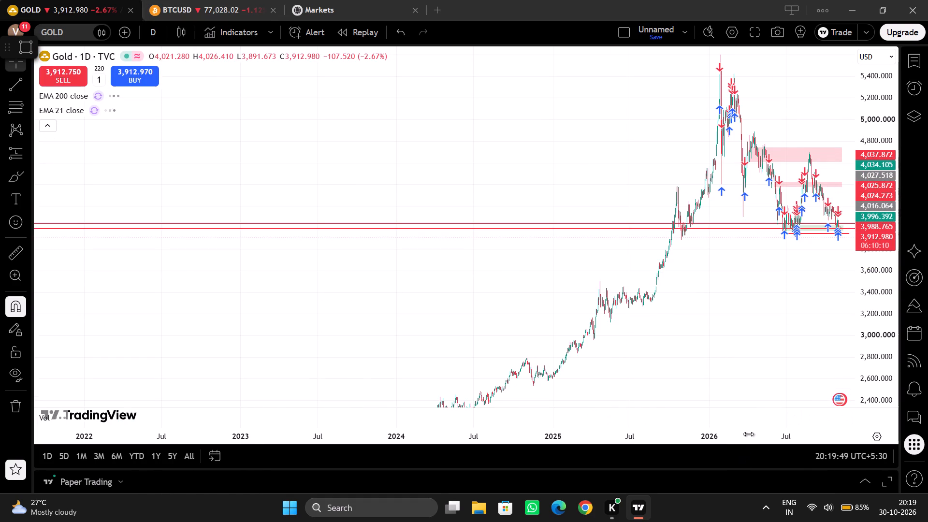
pyautogui.moveTo(748, 434); pyautogui.dragTo(562, 410)
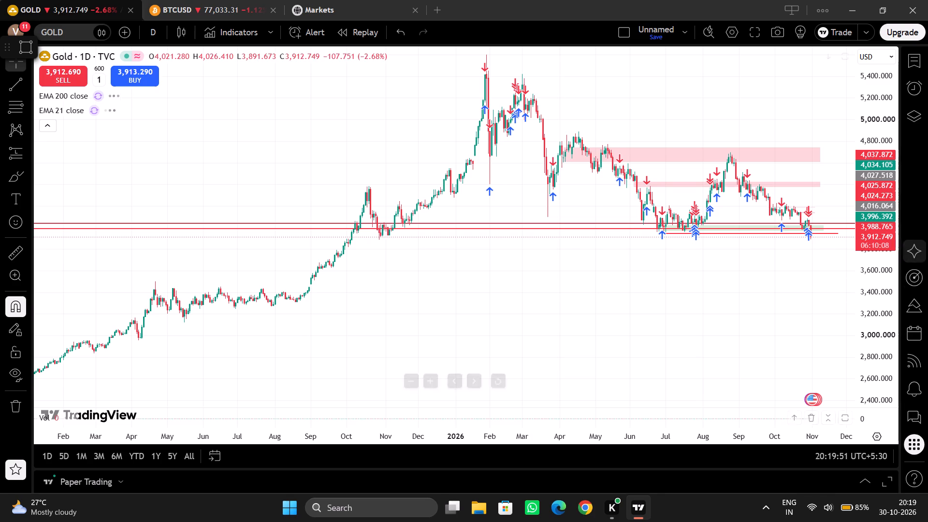
pyautogui.moveTo(860, 307); pyautogui.dragTo(812, 65)
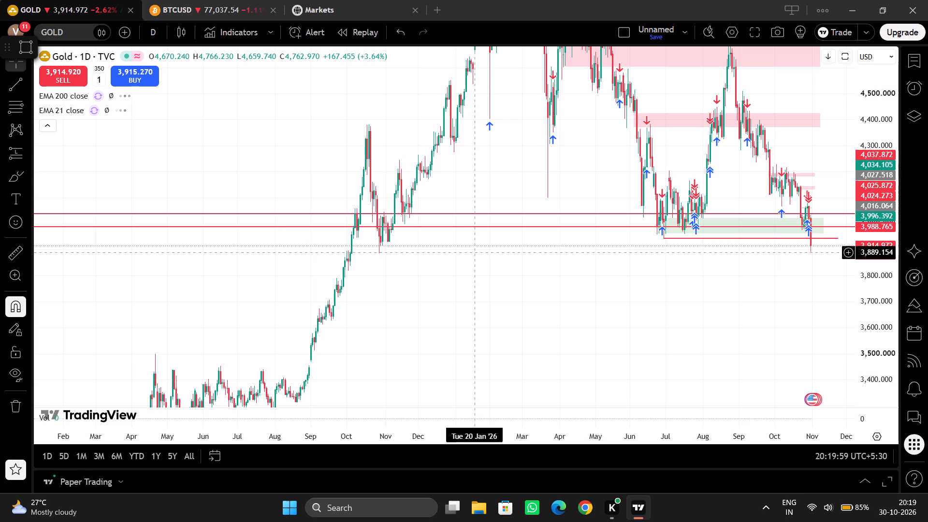
pyautogui.hotkey('alt', 'h')
pyautogui.click(608, 281)
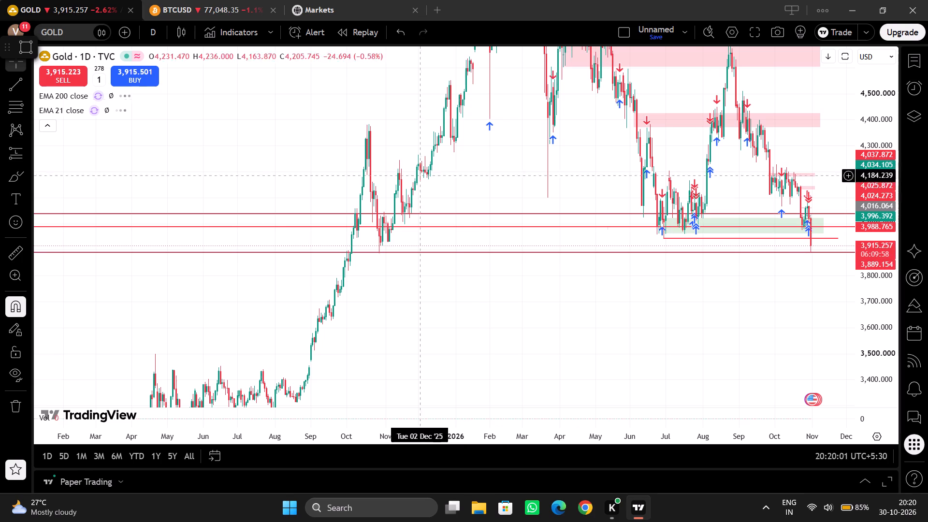
# Change the gold chart's interval to 5 minutes.
pyautogui.click(144, 33)
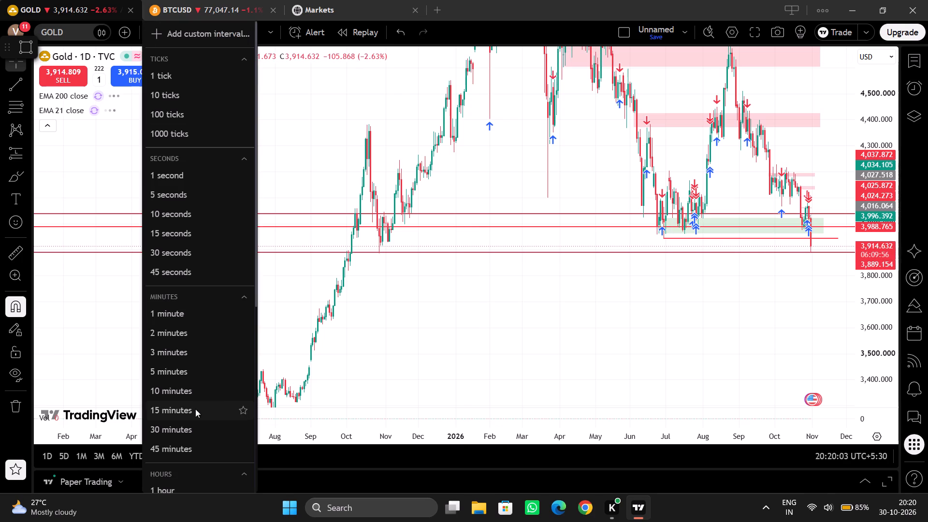
pyautogui.click(194, 376)
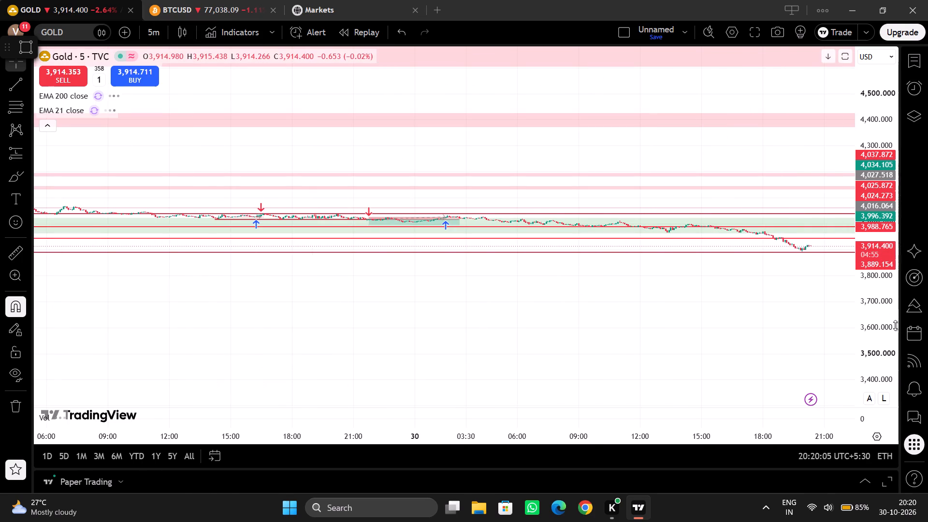
# Examine the five-minute gold price action of the latest sell-off and rebound against the horizontal levels near 3,943 and 3,889.
pyautogui.click(895, 325)
pyautogui.moveTo(883, 361); pyautogui.dragTo(885, 93)
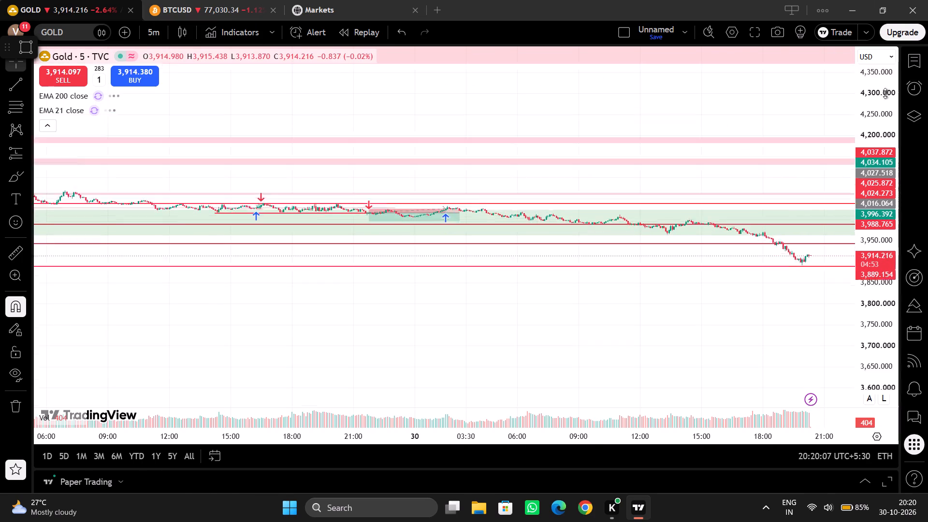
pyautogui.moveTo(885, 93); pyautogui.dragTo(851, 0)
pyautogui.moveTo(768, 305); pyautogui.dragTo(403, 254)
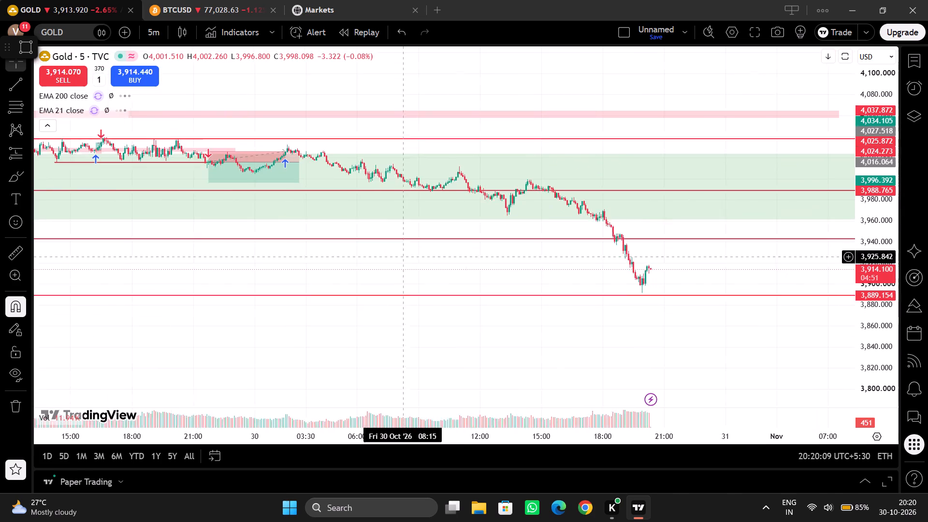
pyautogui.moveTo(403, 254); pyautogui.dragTo(426, 233)
pyautogui.moveTo(455, 239); pyautogui.dragTo(310, 210)
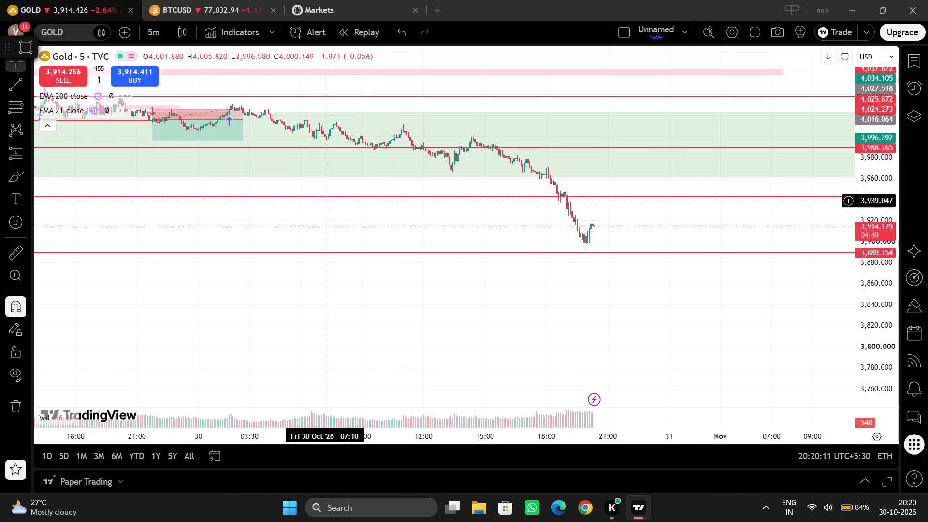
pyautogui.moveTo(872, 318); pyautogui.dragTo(838, 6)
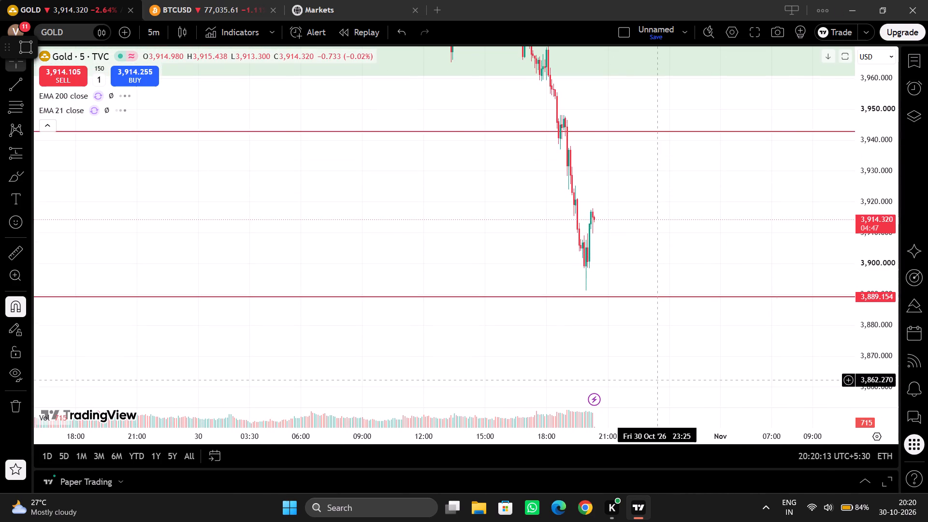
pyautogui.moveTo(719, 438); pyautogui.dragTo(562, 446)
pyautogui.moveTo(451, 205); pyautogui.dragTo(758, 230)
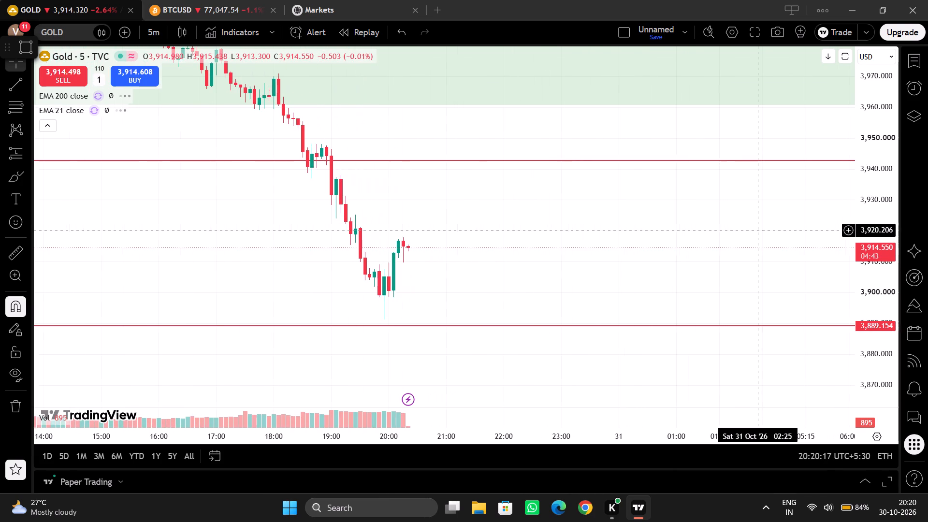
pyautogui.moveTo(880, 344); pyautogui.dragTo(877, 306)
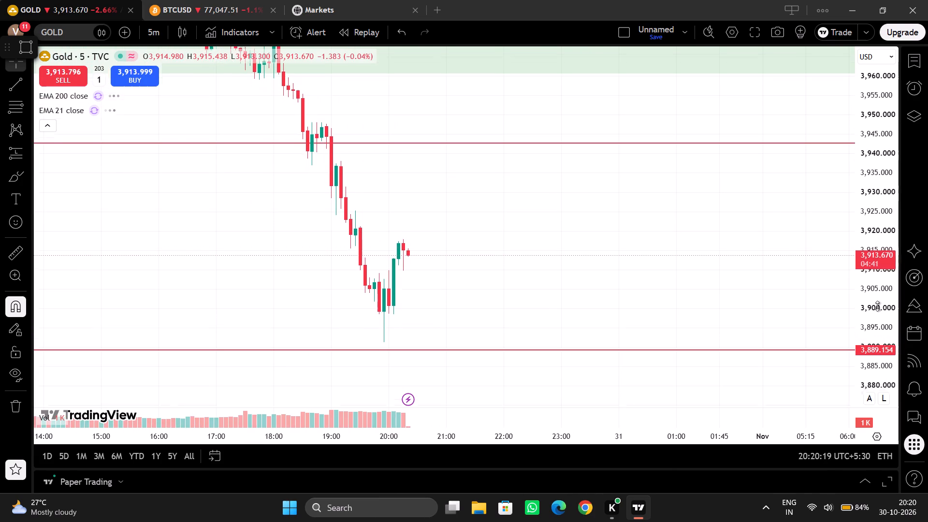
pyautogui.moveTo(877, 306); pyautogui.dragTo(877, 305)
pyautogui.moveTo(549, 301); pyautogui.dragTo(722, 257)
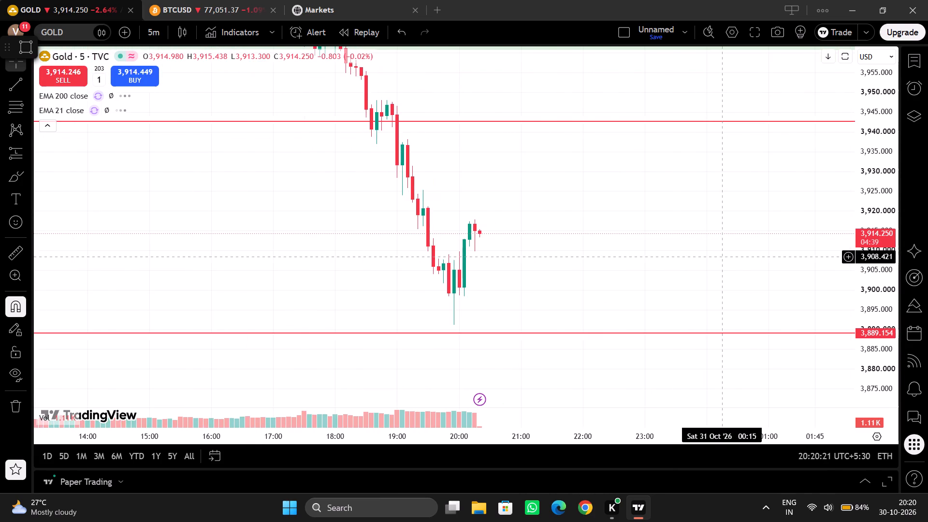
# Change the gold chart's interval to 15 minutes.
pyautogui.click(161, 26)
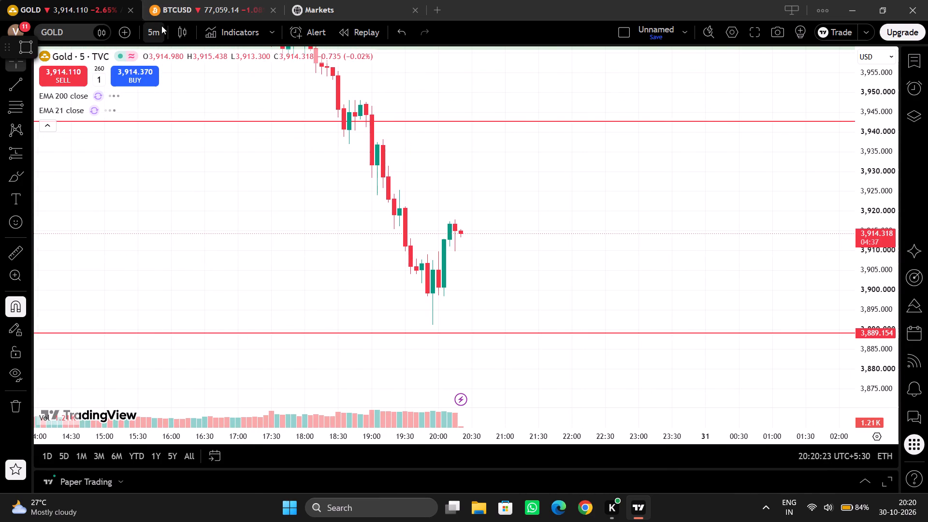
pyautogui.scroll(-1, 176, 292)
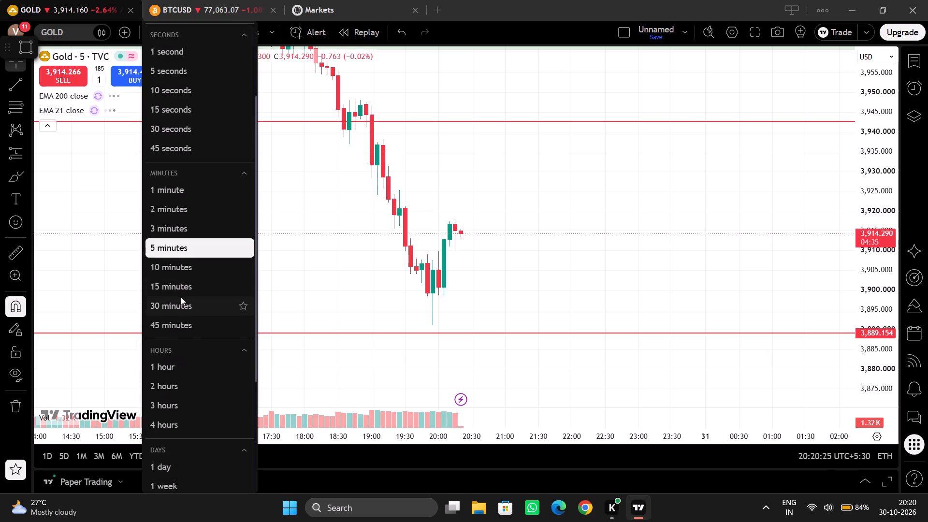
pyautogui.click(181, 288)
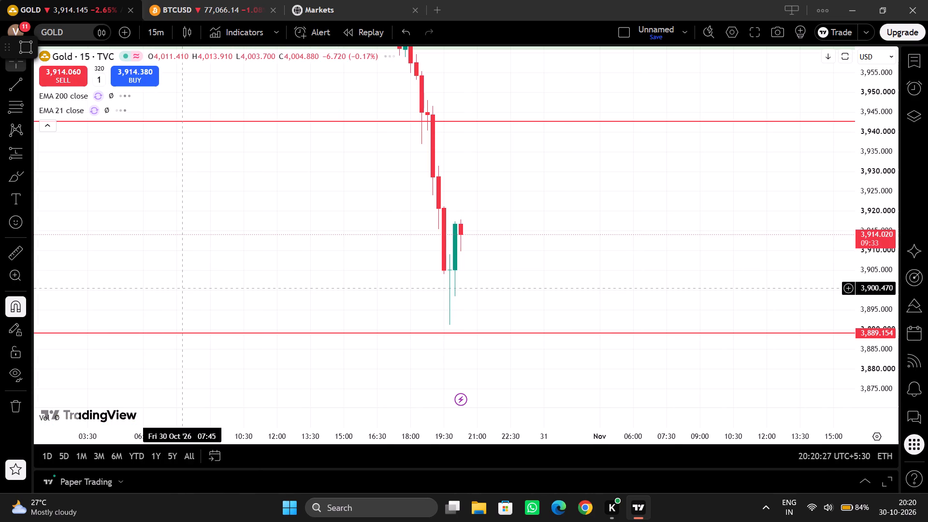
# Draw a rectangle zone from 19:00 on 30 October to 00:45 on 31 October, between about 3,924 and 3,921.
pyautogui.moveTo(348, 240); pyautogui.dragTo(507, 276)
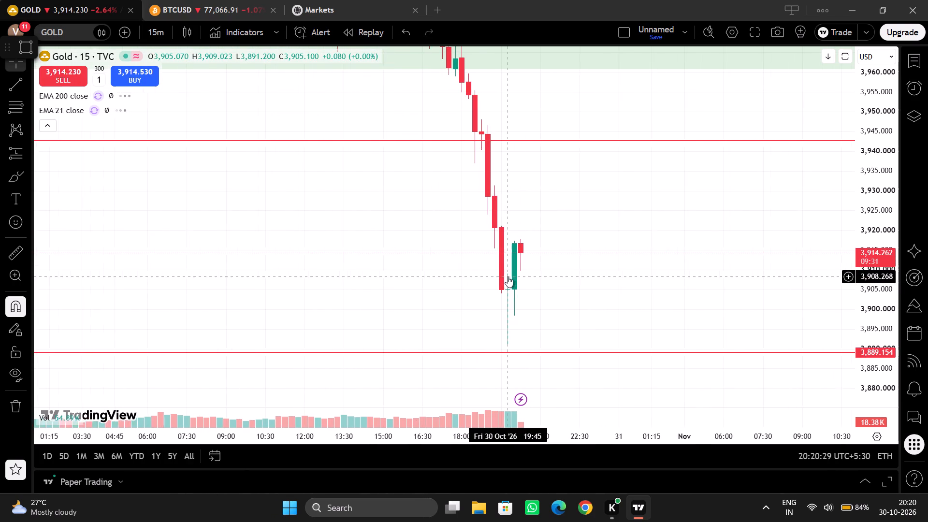
pyautogui.click(29, 172)
pyautogui.click(87, 263)
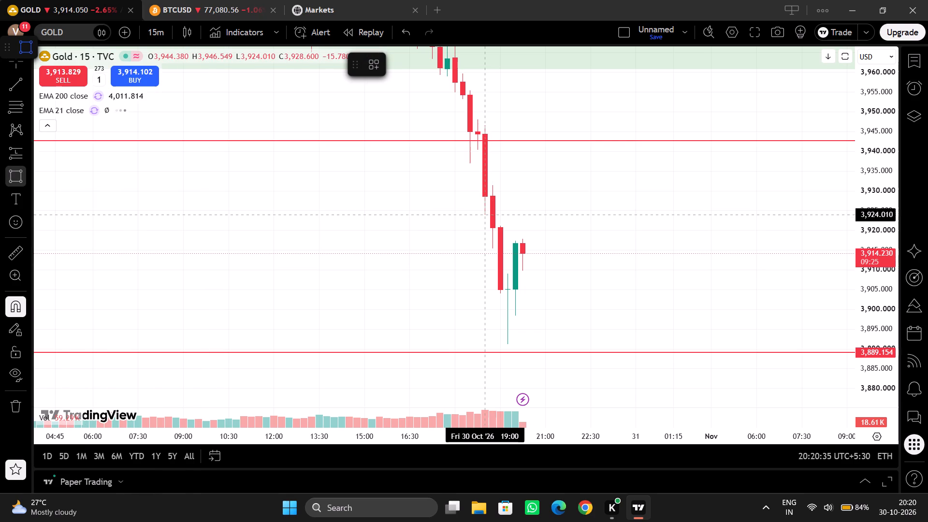
pyautogui.moveTo(485, 213); pyautogui.dragTo(622, 215)
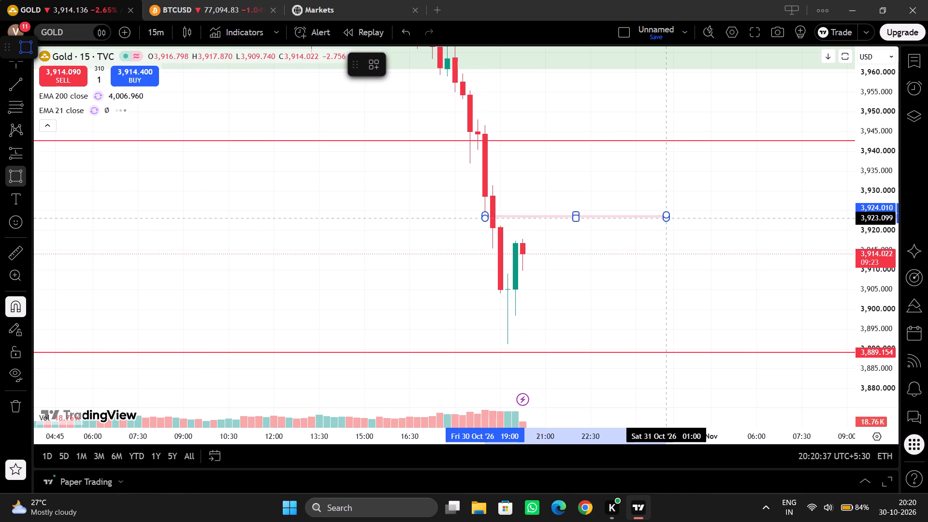
pyautogui.click(661, 225)
pyautogui.click(658, 258)
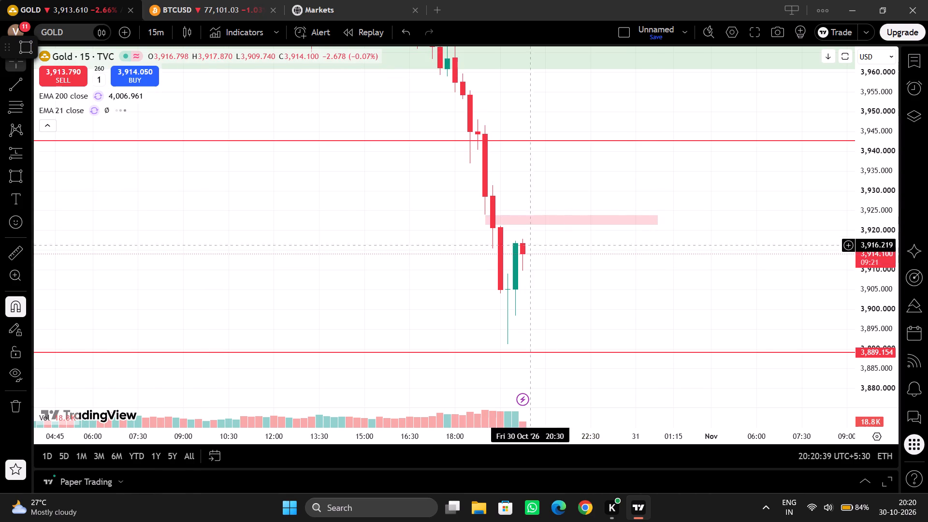
# Change the gold chart's interval back to 5 minutes.
pyautogui.click(153, 34)
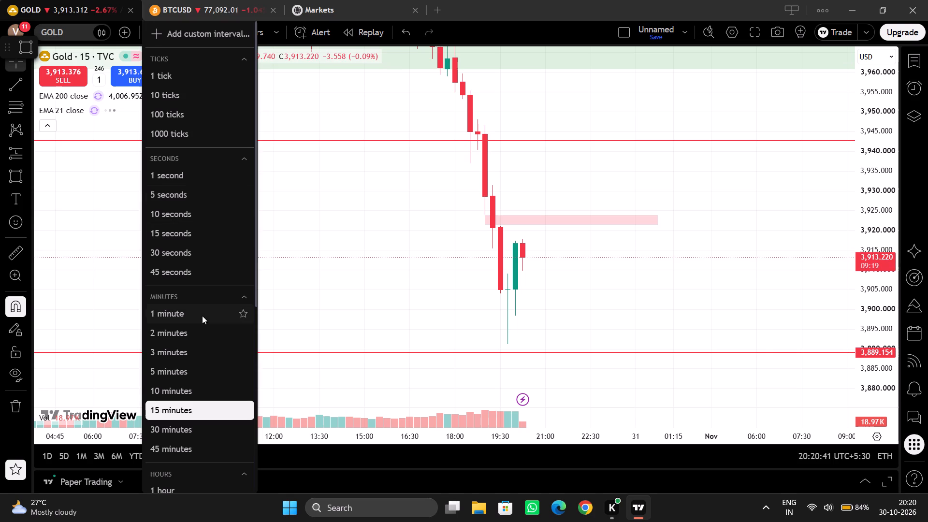
pyautogui.click(186, 363)
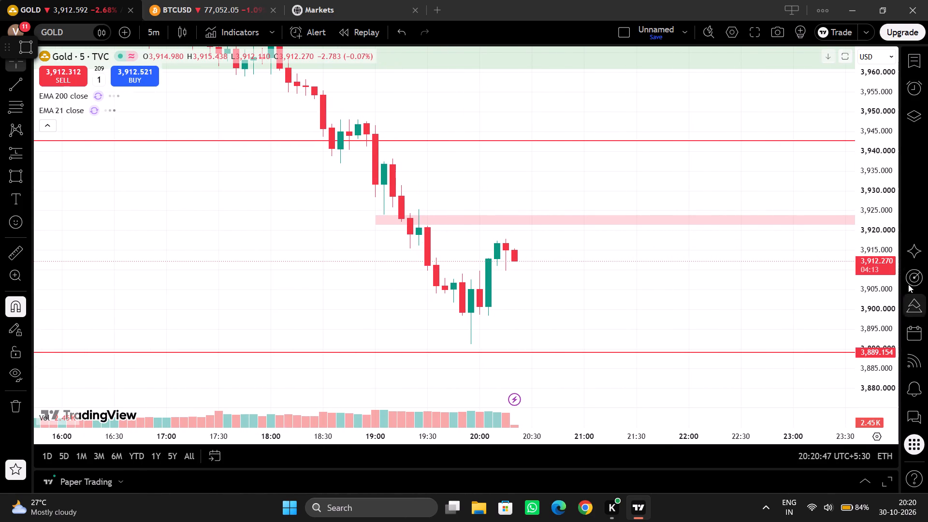
# Draw a Fibonacci retracement from the 18:45 high at 3,948.023 down to the swing low price of 3,891.397, ending at 22:10.
pyautogui.moveTo(881, 283); pyautogui.dragTo(875, 230)
pyautogui.moveTo(693, 323); pyautogui.dragTo(511, 334)
pyautogui.click(511, 334)
pyautogui.moveTo(511, 334); pyautogui.dragTo(648, 292)
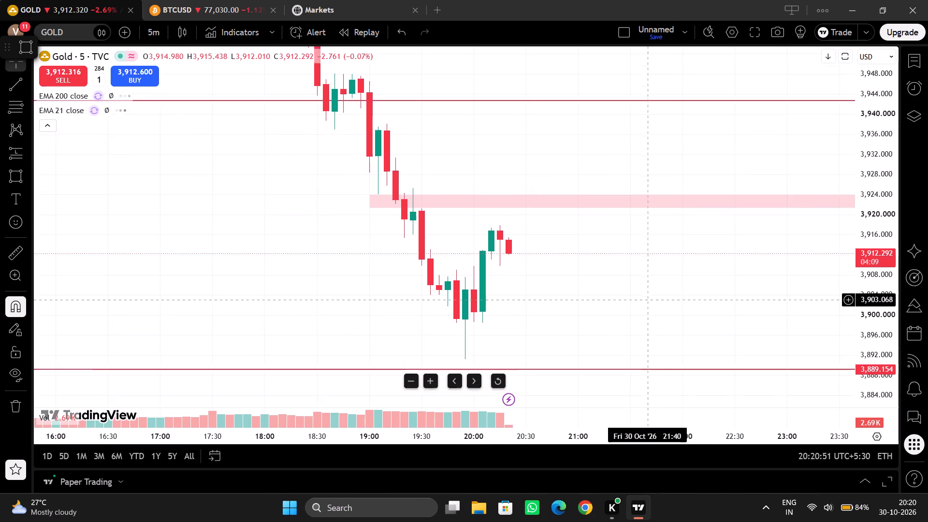
pyautogui.moveTo(648, 292); pyautogui.dragTo(647, 292)
pyautogui.click(647, 292)
pyautogui.doubleClick(647, 292)
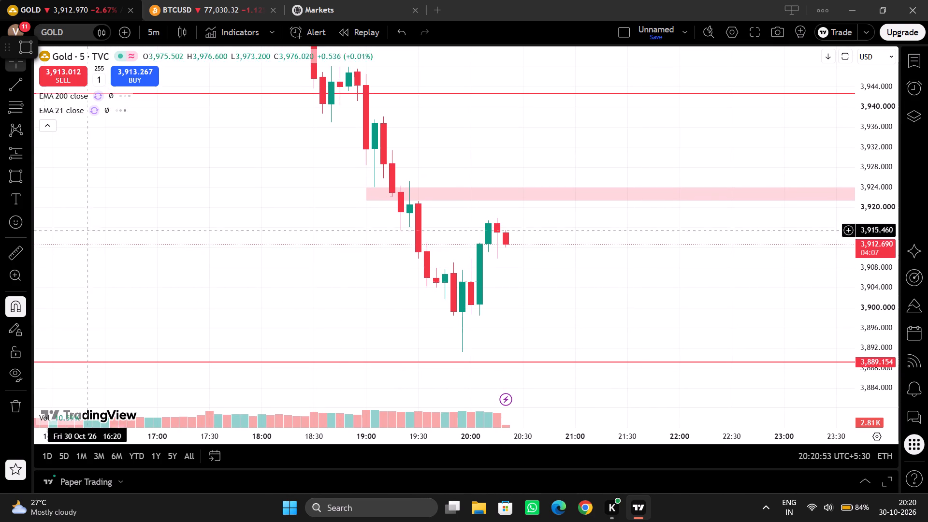
pyautogui.click(31, 108)
pyautogui.click(72, 108)
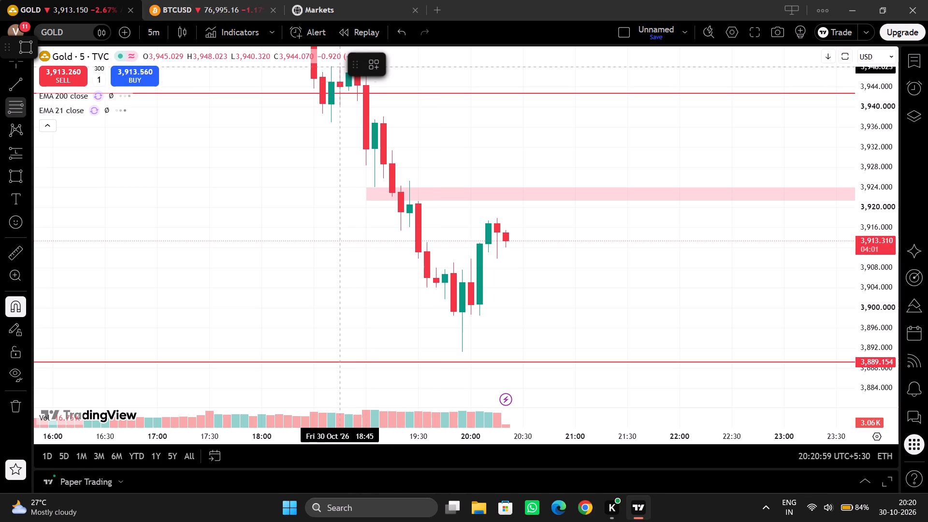
pyautogui.moveTo(340, 68); pyautogui.dragTo(644, 272)
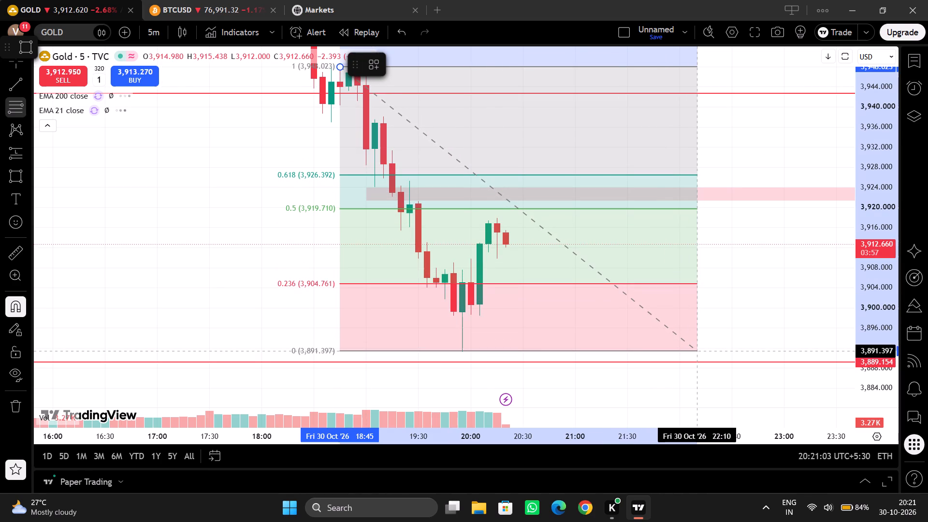
pyautogui.click(696, 351)
# Extend the start of the pink rectangle zone near 3,922 back to 18:45 on 30 October, matching the Fibonacci retracement's start.
pyautogui.moveTo(750, 248); pyautogui.dragTo(735, 317)
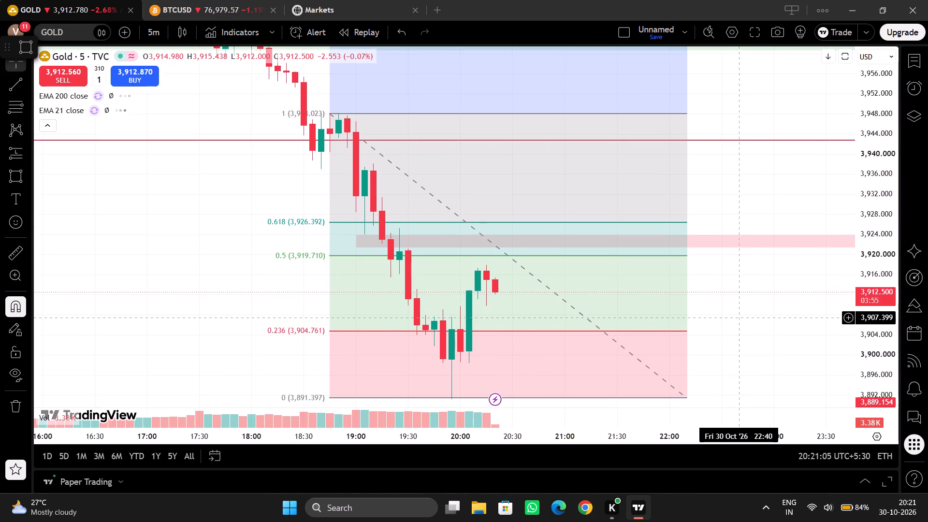
pyautogui.moveTo(735, 317); pyautogui.dragTo(715, 282)
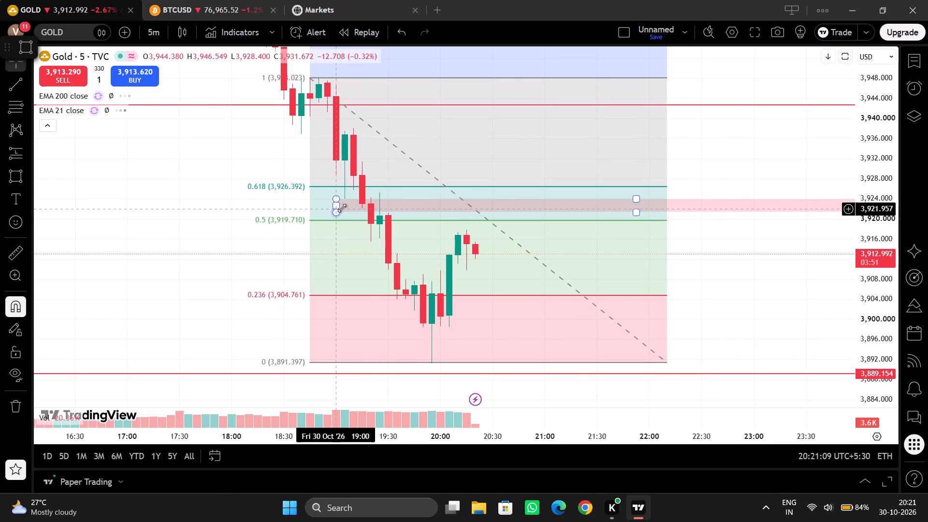
pyautogui.moveTo(336, 204); pyautogui.dragTo(314, 202)
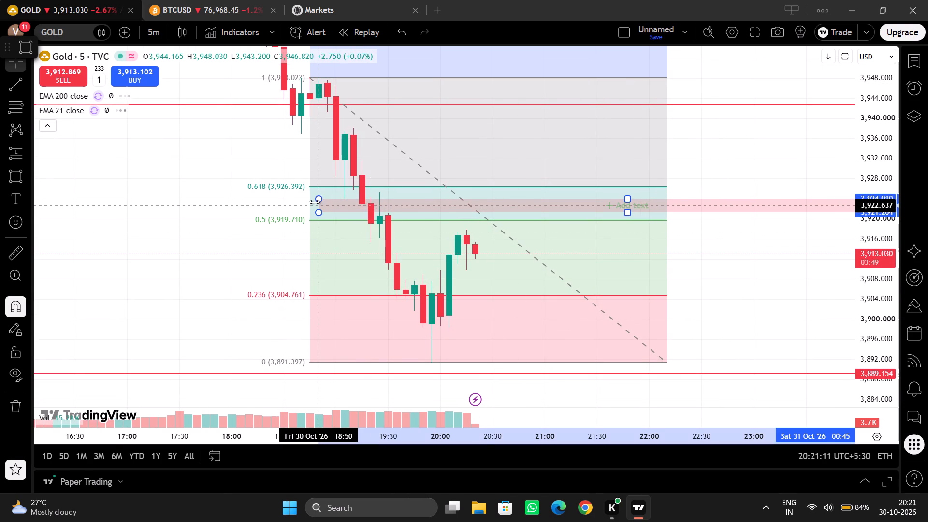
pyautogui.moveTo(314, 202); pyautogui.dragTo(309, 200)
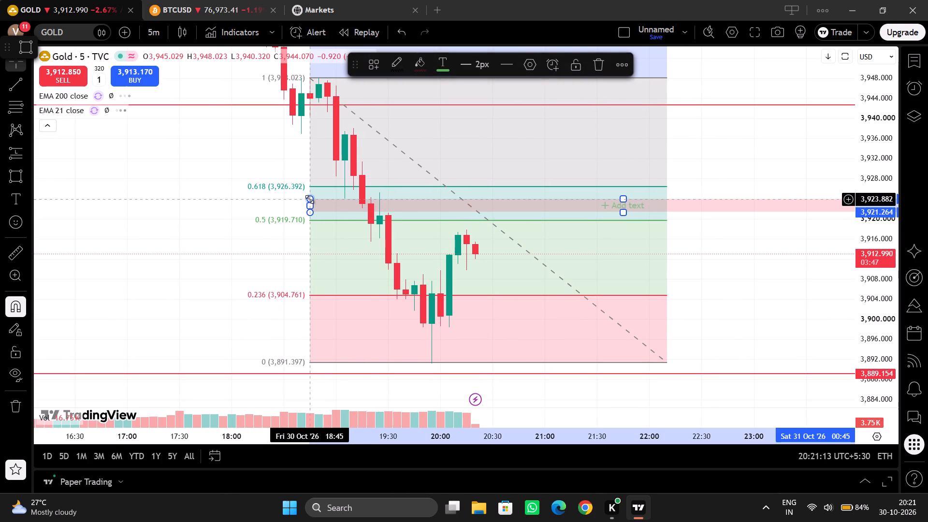
# Resize the pink rectangle zone to span the Fibonacci 0.618 to 0.5 levels, about 3,926.65 to 3,919.67, ending near 00:50 on 31 October.
pyautogui.moveTo(309, 199); pyautogui.dragTo(307, 185)
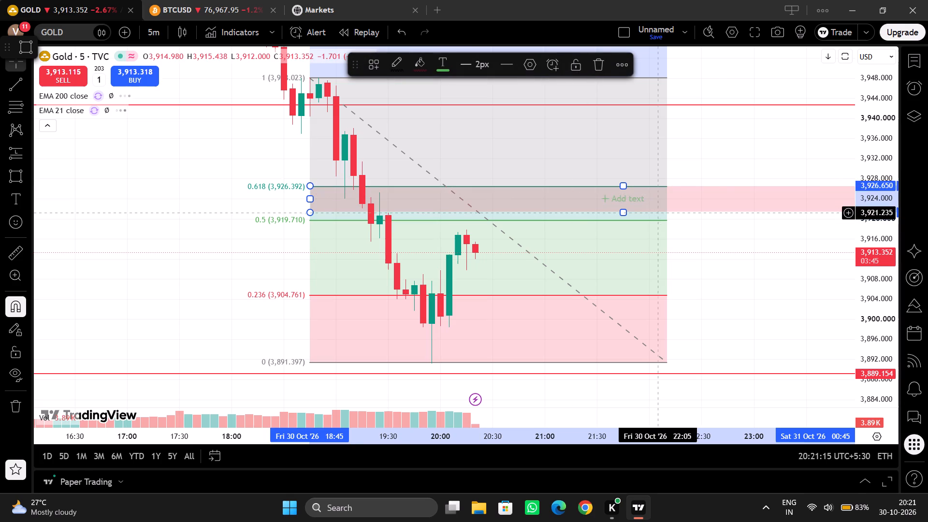
pyautogui.moveTo(558, 434); pyautogui.dragTo(706, 421)
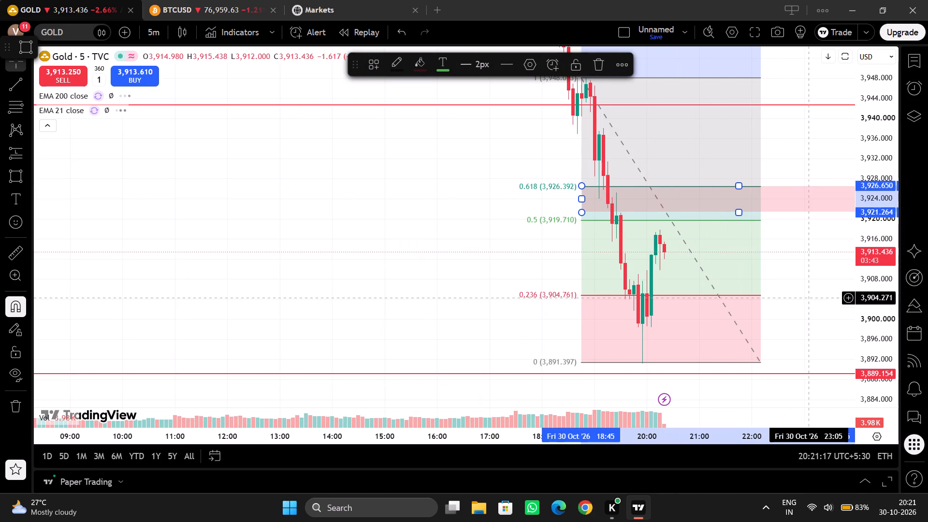
pyautogui.moveTo(809, 297); pyautogui.dragTo(611, 307)
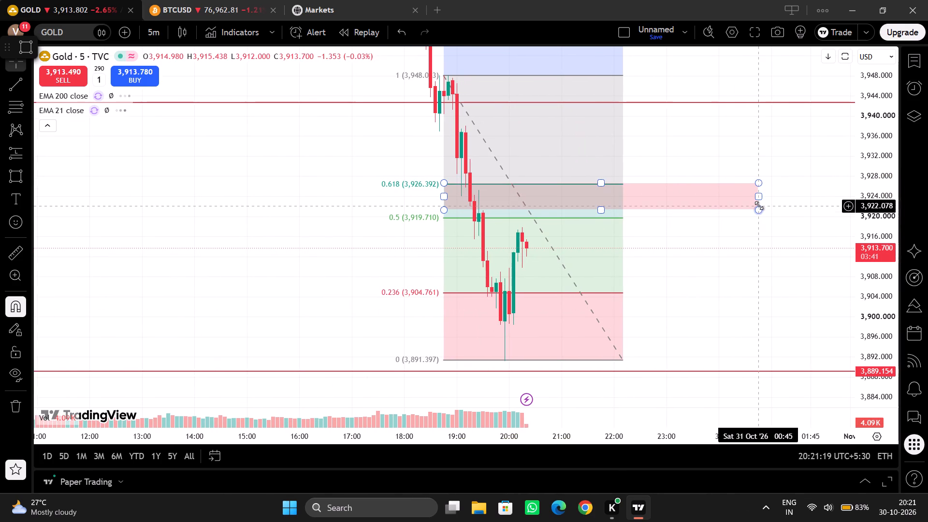
pyautogui.moveTo(759, 211); pyautogui.dragTo(748, 199)
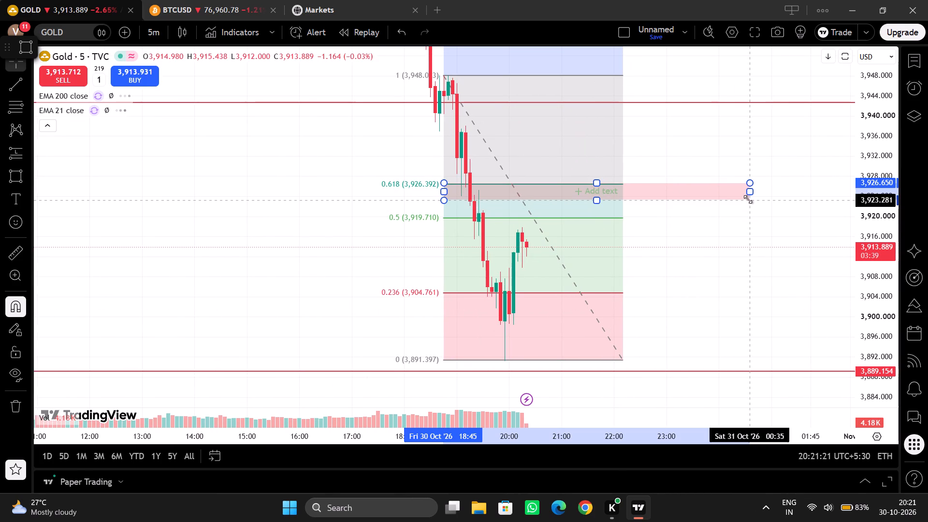
pyautogui.moveTo(748, 199); pyautogui.dragTo(763, 203)
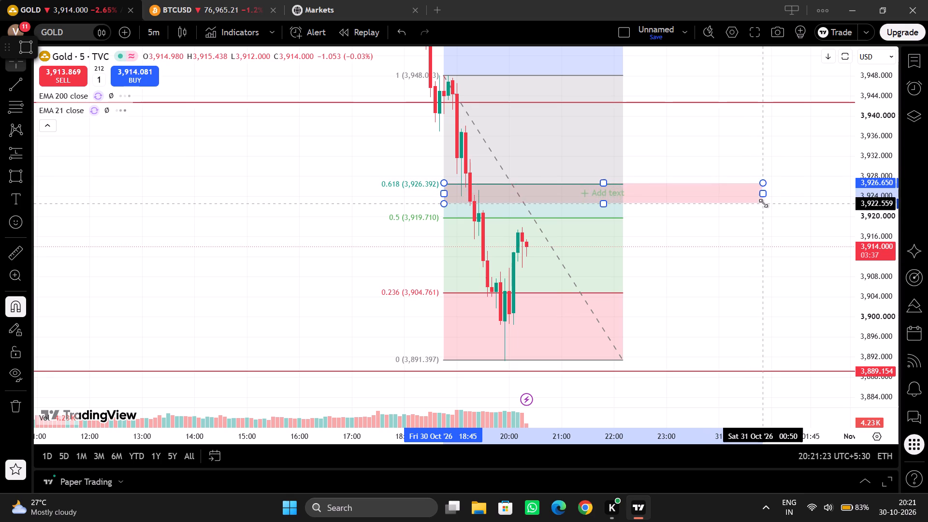
pyautogui.moveTo(763, 203); pyautogui.dragTo(717, 222)
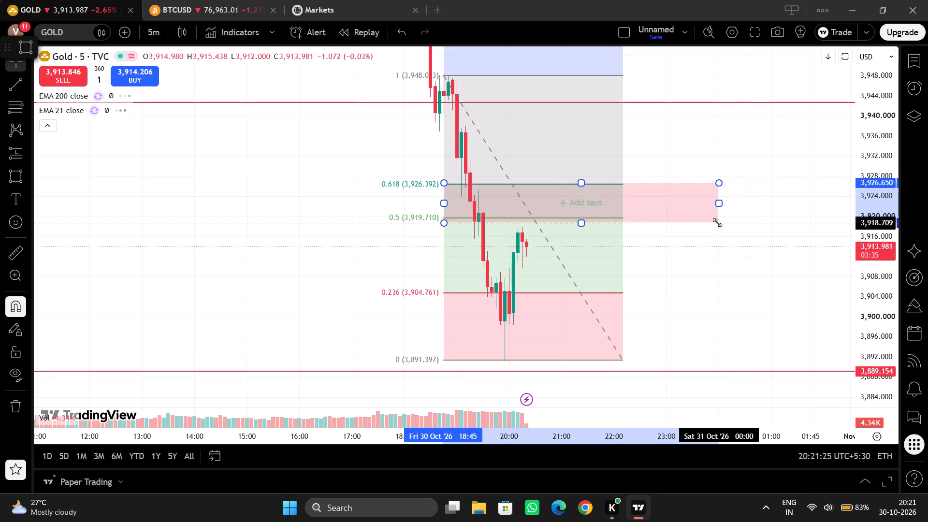
pyautogui.moveTo(717, 222); pyautogui.dragTo(715, 217)
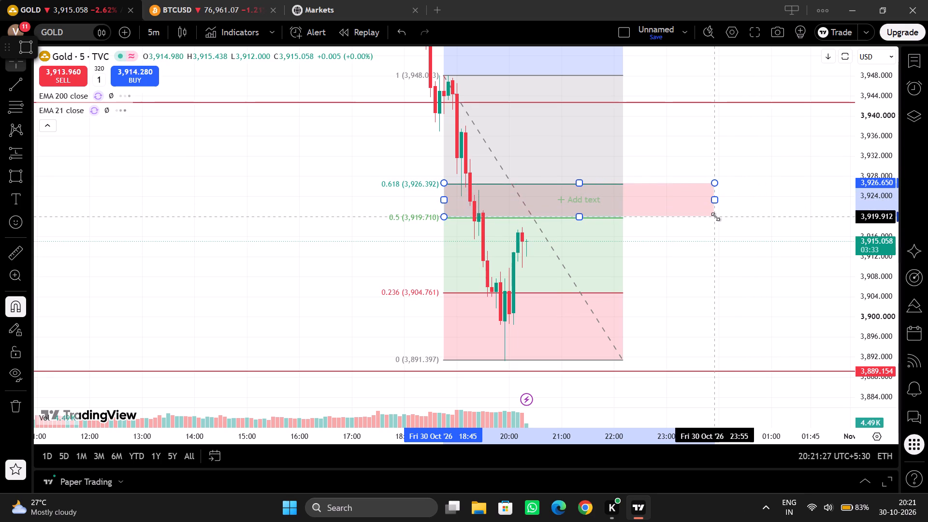
pyautogui.moveTo(715, 217); pyautogui.dragTo(712, 218)
pyautogui.moveTo(712, 202); pyautogui.dragTo(763, 194)
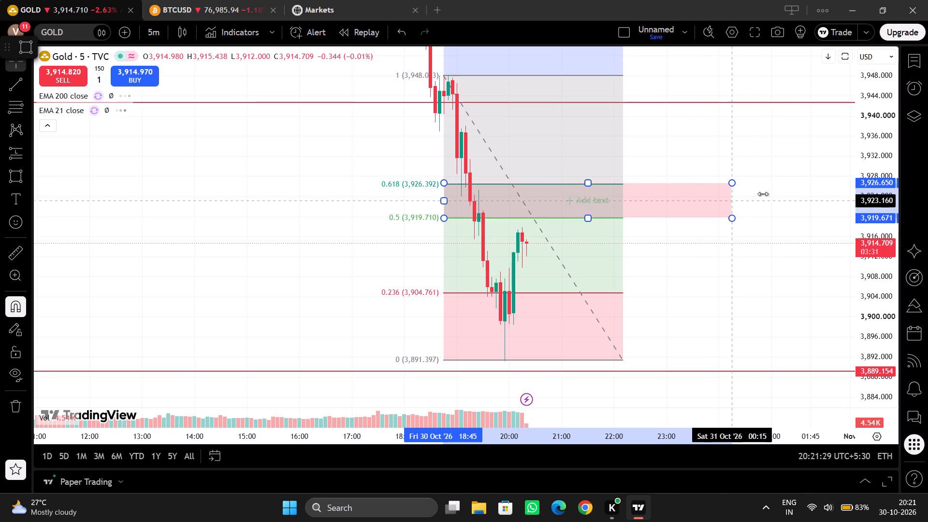
pyautogui.moveTo(763, 194); pyautogui.dragTo(764, 195)
pyautogui.click(742, 244)
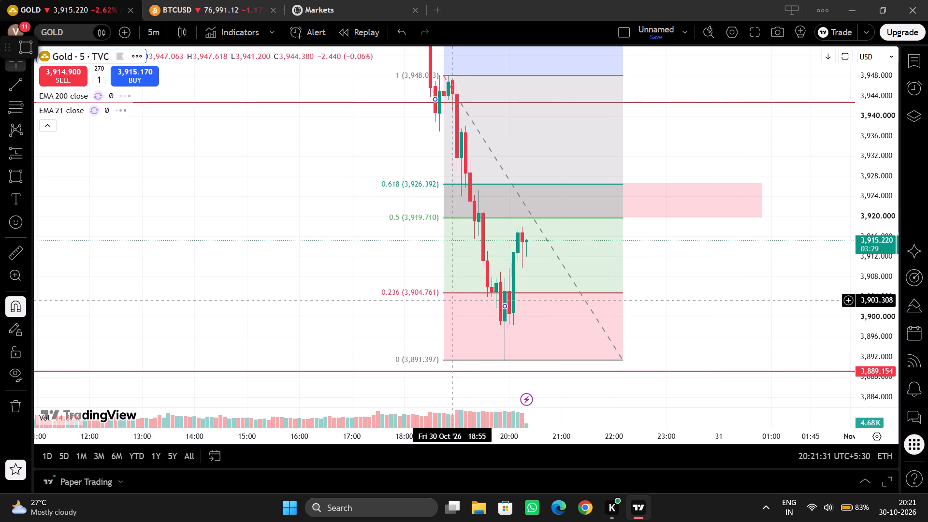
# Delete the Fibonacci retracement from the gold chart.
pyautogui.click(453, 294)
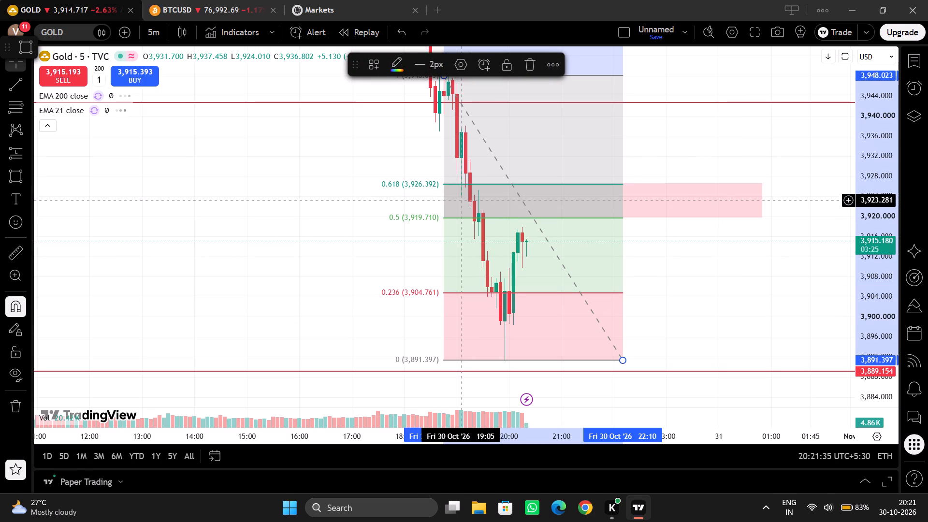
pyautogui.press('Delete')
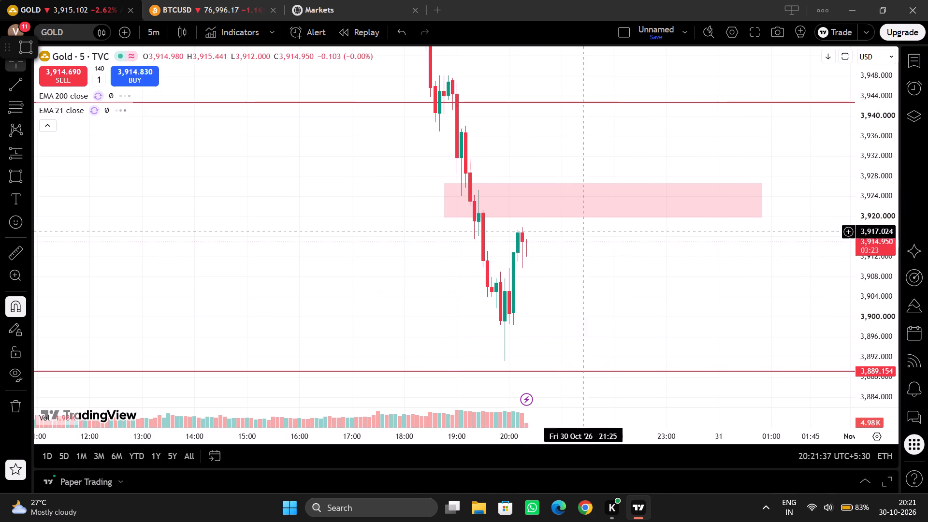
pyautogui.click(631, 270)
# Shorten the pink rectangle zone so it ends at about 23:55 on 30 October.
pyautogui.moveTo(763, 198); pyautogui.dragTo(713, 188)
pyautogui.click(643, 231)
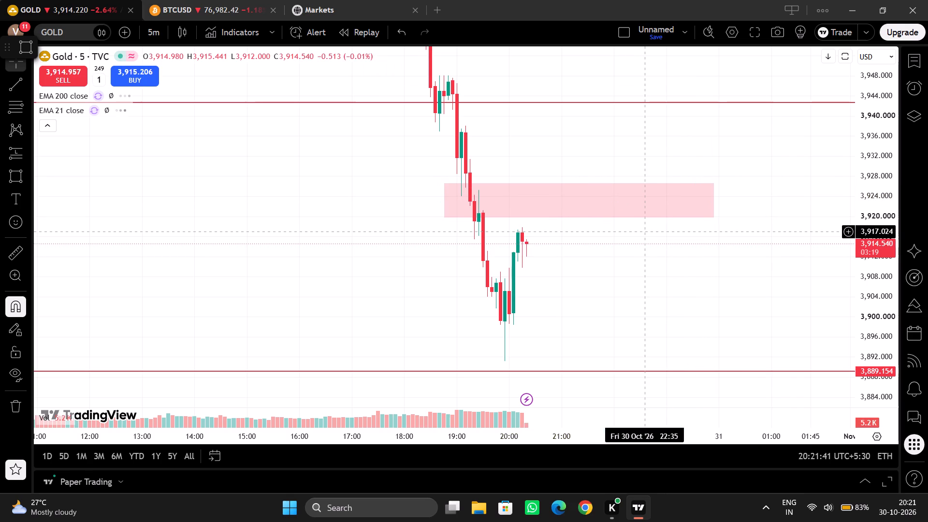
# Examine gold's 5-minute price action around the pink zone and the red horizontal levels above and below it.
pyautogui.moveTo(643, 231); pyautogui.dragTo(629, 244)
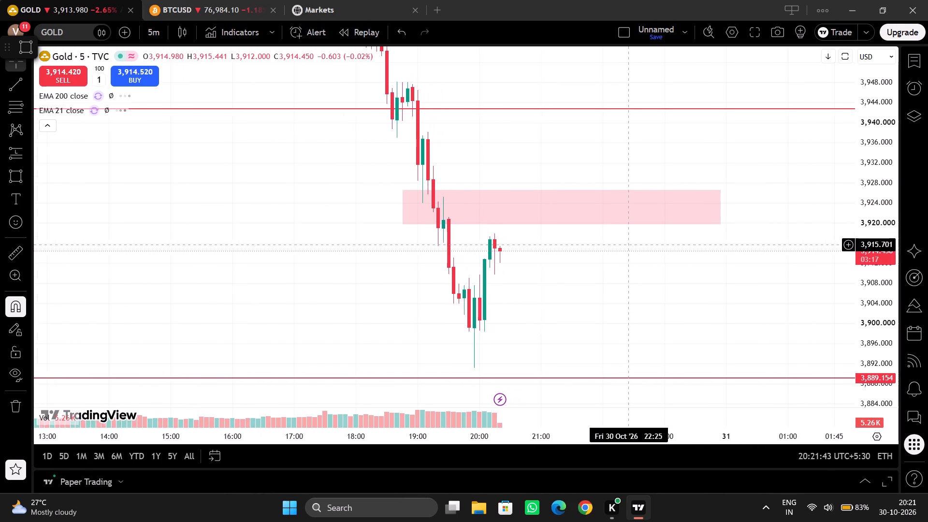
pyautogui.moveTo(667, 276); pyautogui.dragTo(773, 424)
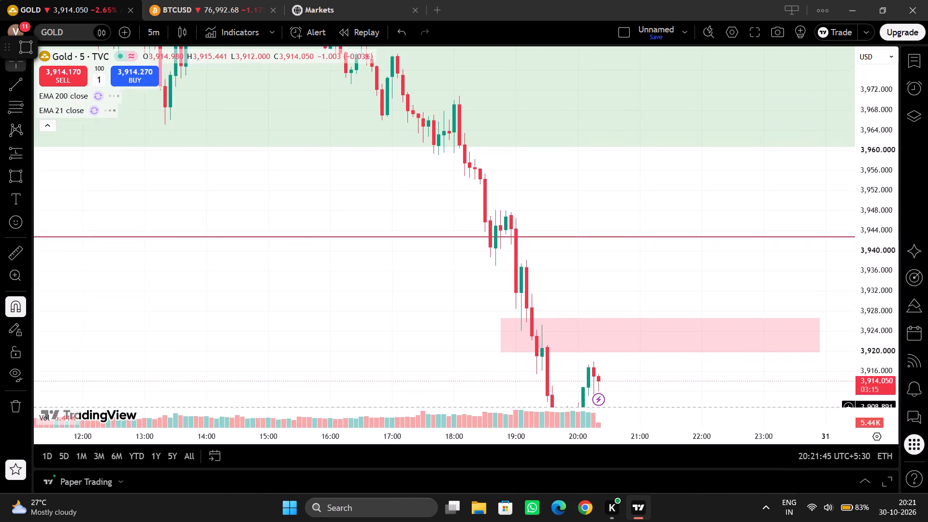
pyautogui.moveTo(773, 424); pyautogui.dragTo(728, 337)
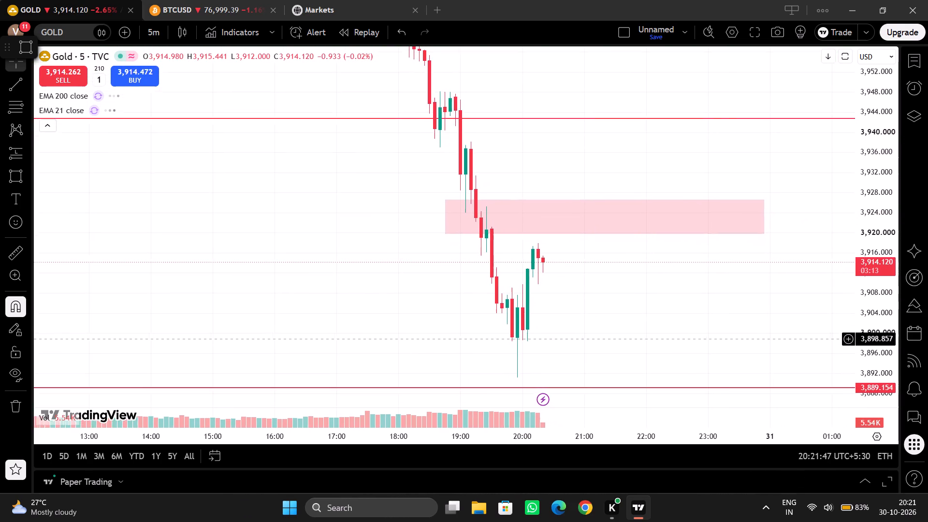
pyautogui.moveTo(728, 337); pyautogui.dragTo(727, 336)
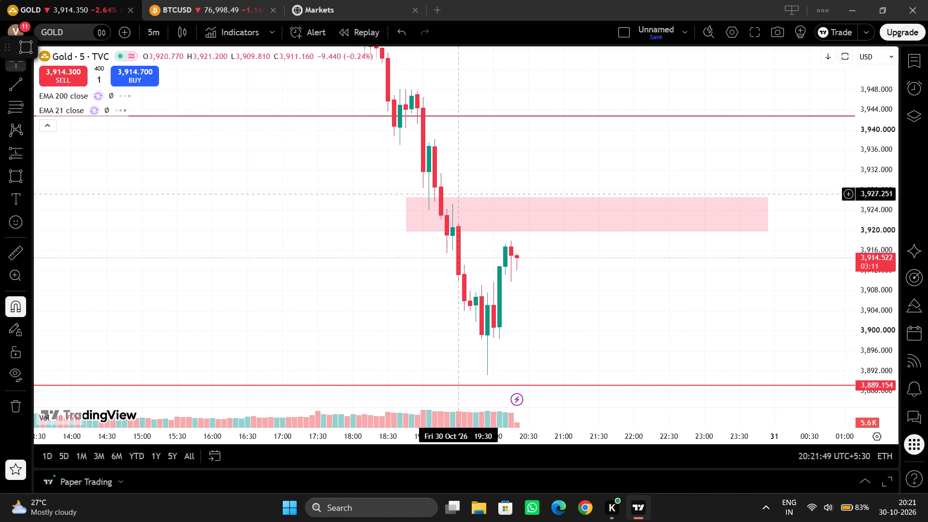
pyautogui.moveTo(580, 280); pyautogui.dragTo(528, 216)
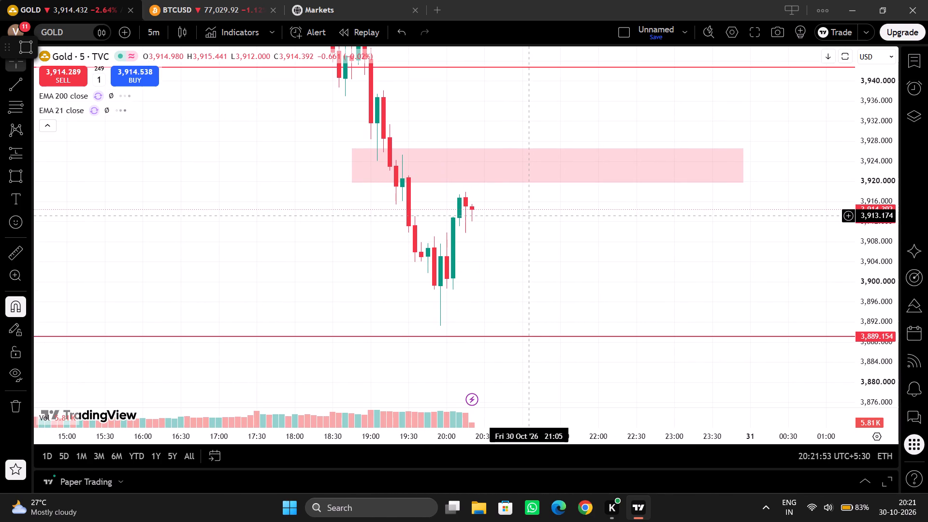
pyautogui.moveTo(528, 216); pyautogui.dragTo(420, 247)
pyautogui.click(35, 0)
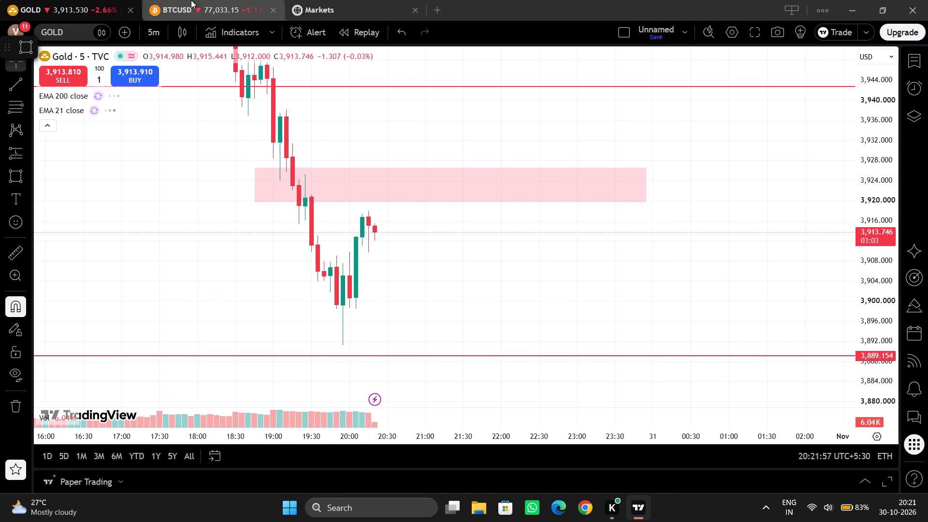
# Switch to the BTCUSD chart and change its interval to 1 day.
pyautogui.click(191, 0)
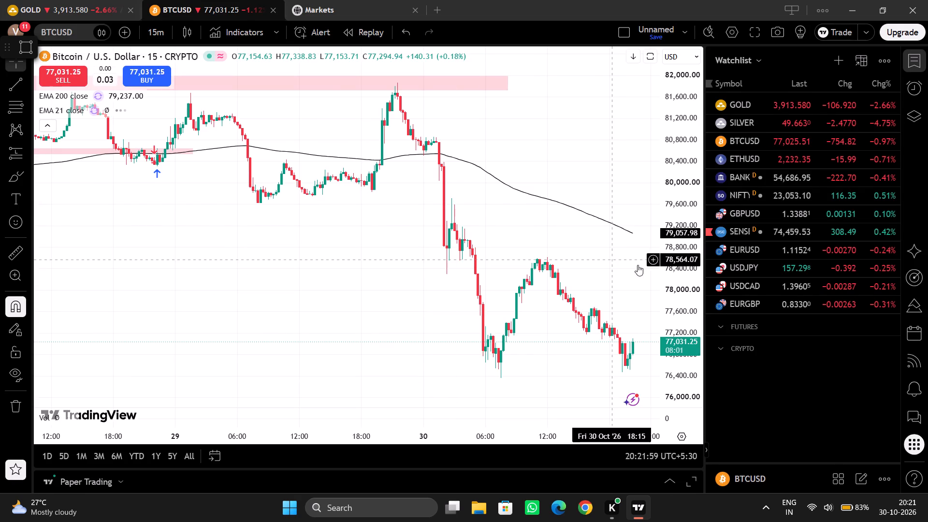
pyautogui.click(145, 32)
pyautogui.scroll(-1, 205, 255)
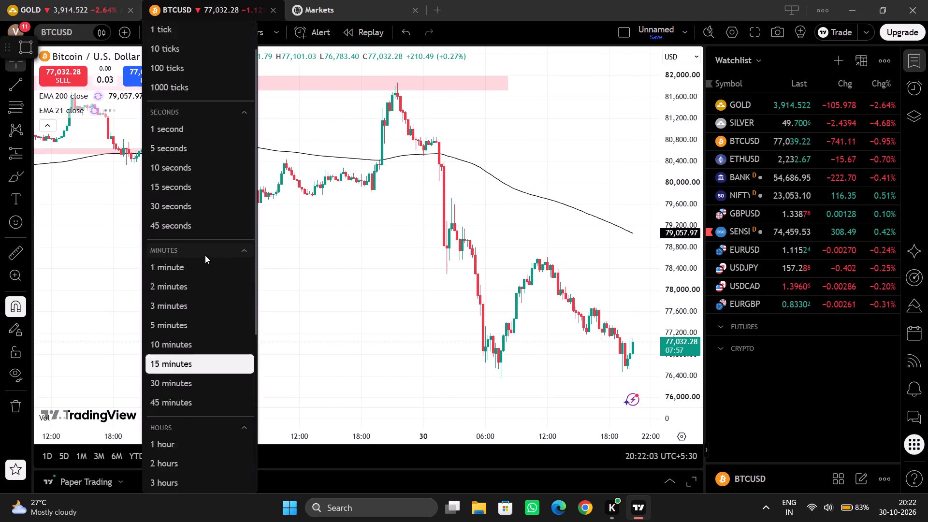
pyautogui.scroll(-3, 205, 255)
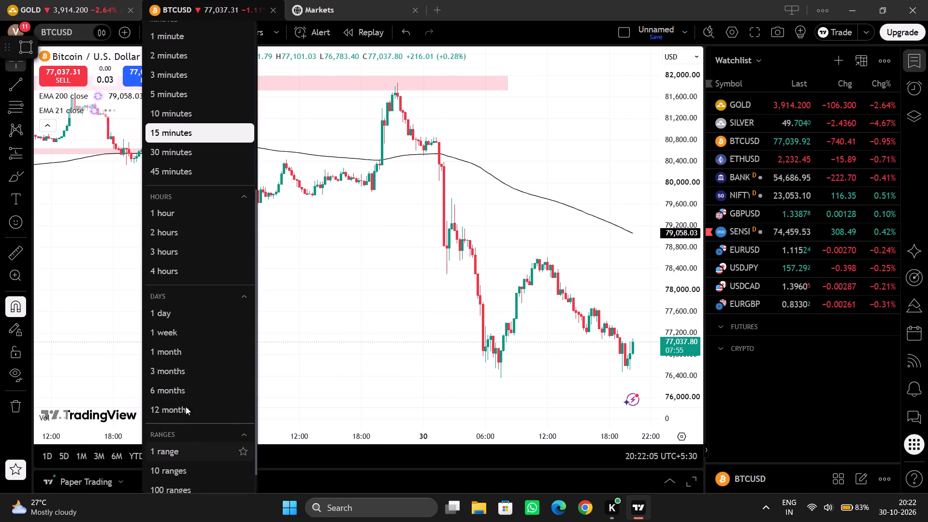
pyautogui.click(180, 310)
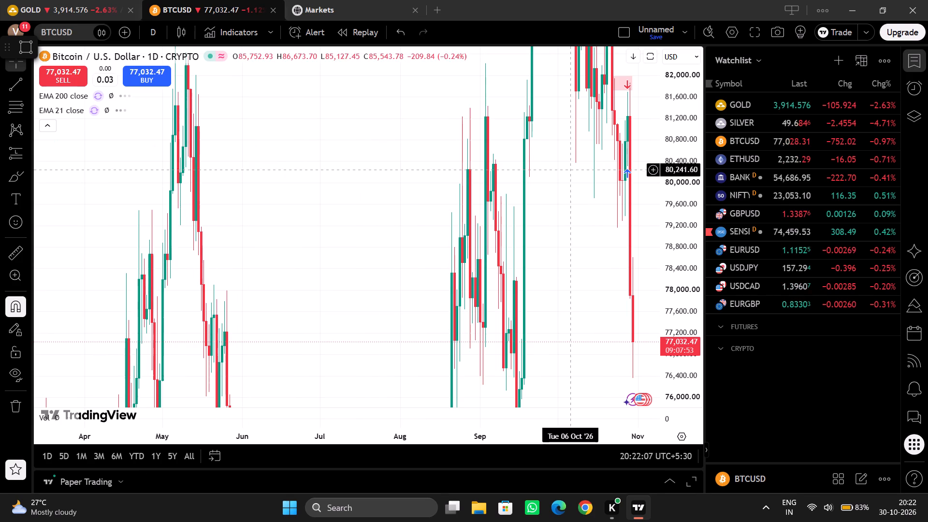
# Draw a horizontal trend line under the mid-September low at about 74,978, from 15 September to 14 November 2026.
pyautogui.moveTo(688, 118); pyautogui.dragTo(681, 393)
pyautogui.moveTo(550, 378); pyautogui.dragTo(483, 248)
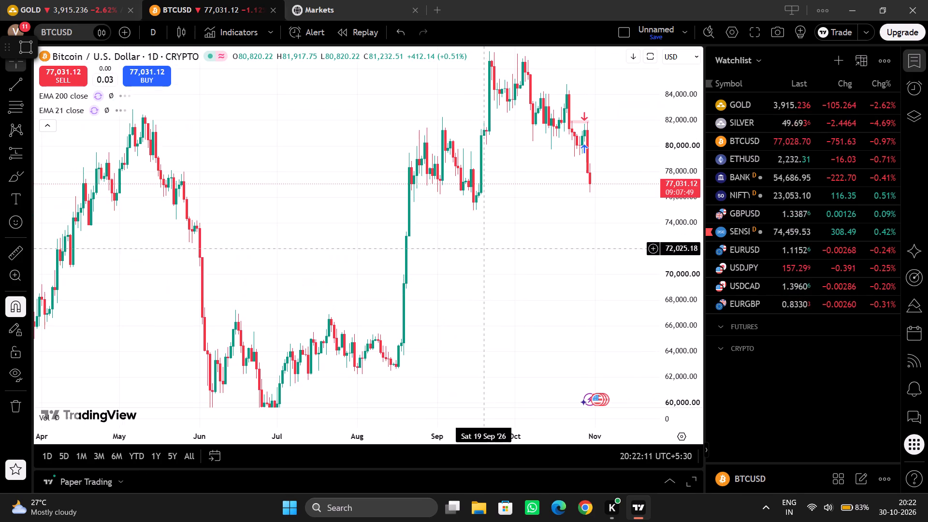
pyautogui.moveTo(368, 432); pyautogui.dragTo(485, 402)
pyautogui.moveTo(683, 112); pyautogui.dragTo(682, 191)
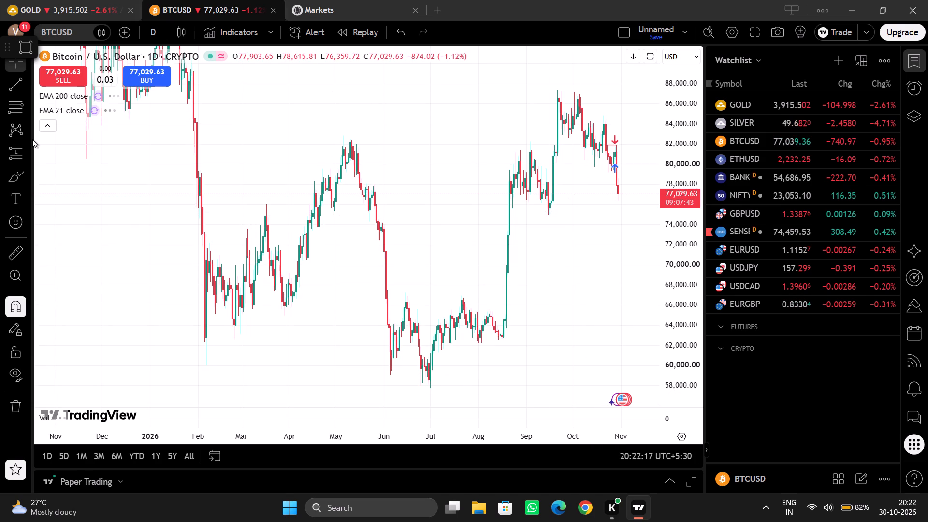
pyautogui.click(12, 84)
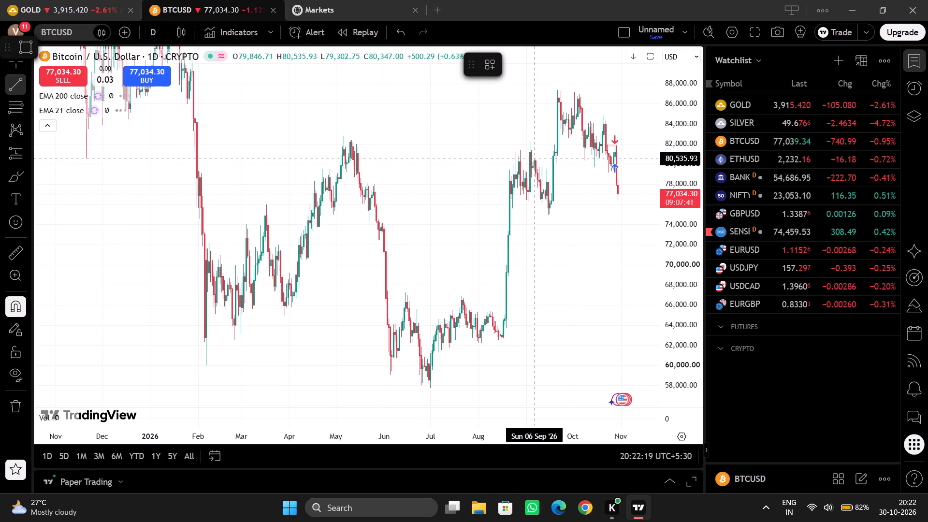
pyautogui.click(549, 215)
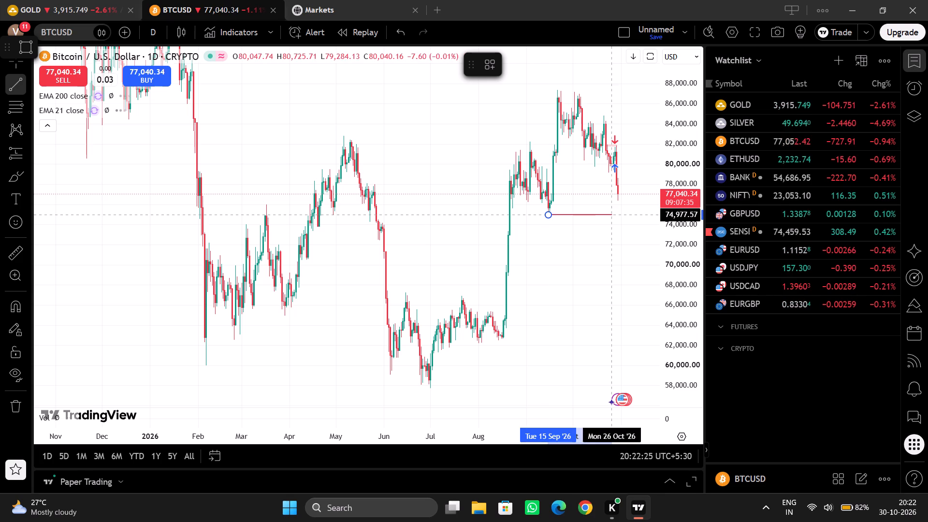
pyautogui.keyDown('shift'); pyautogui.click(640, 215); pyautogui.keyUp('shift')
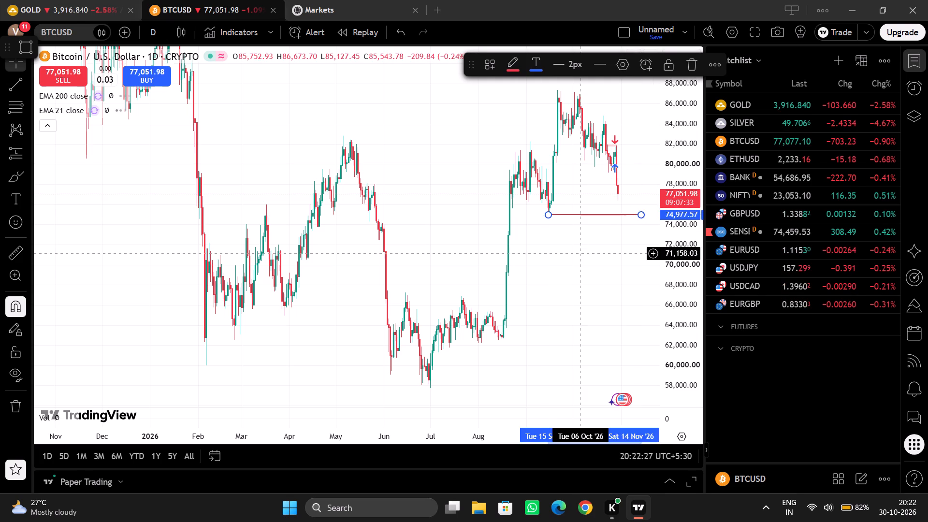
pyautogui.click(580, 253)
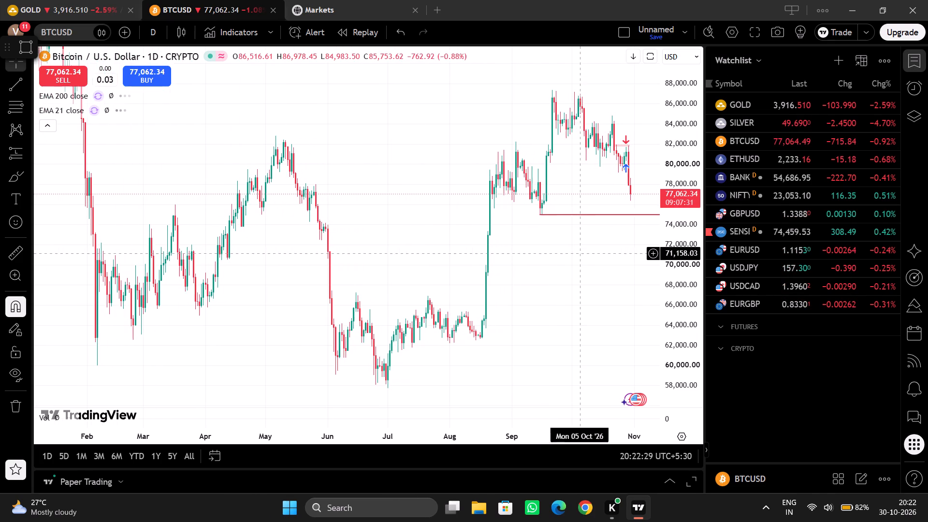
# Shift the BTCUSD trend line one day back, spanning 14 September to 13 November, just below 75,000.
pyautogui.moveTo(601, 432); pyautogui.dragTo(401, 417)
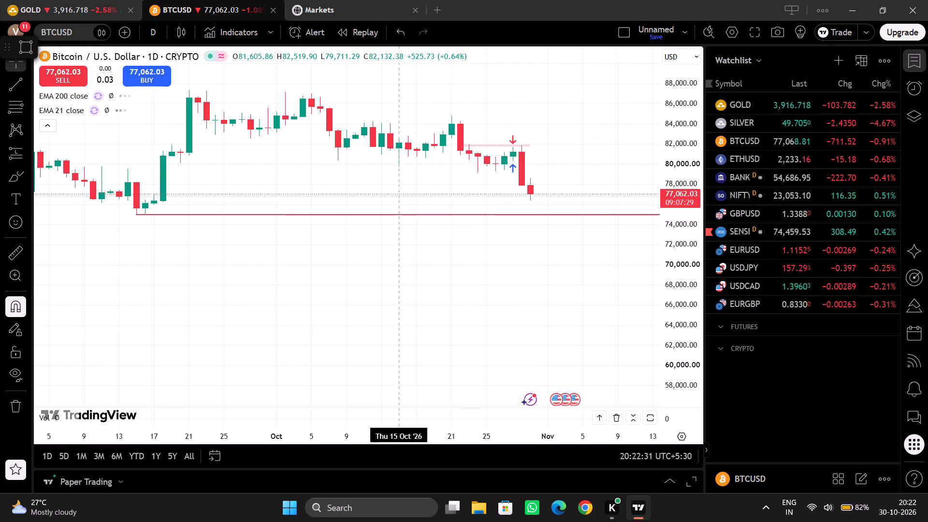
pyautogui.moveTo(671, 332); pyautogui.dragTo(644, 97)
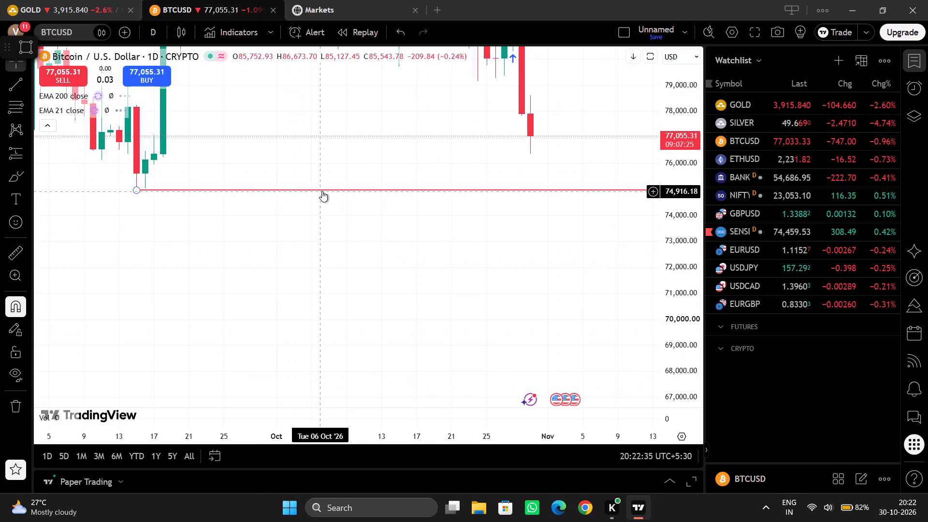
pyautogui.moveTo(322, 191); pyautogui.dragTo(311, 193)
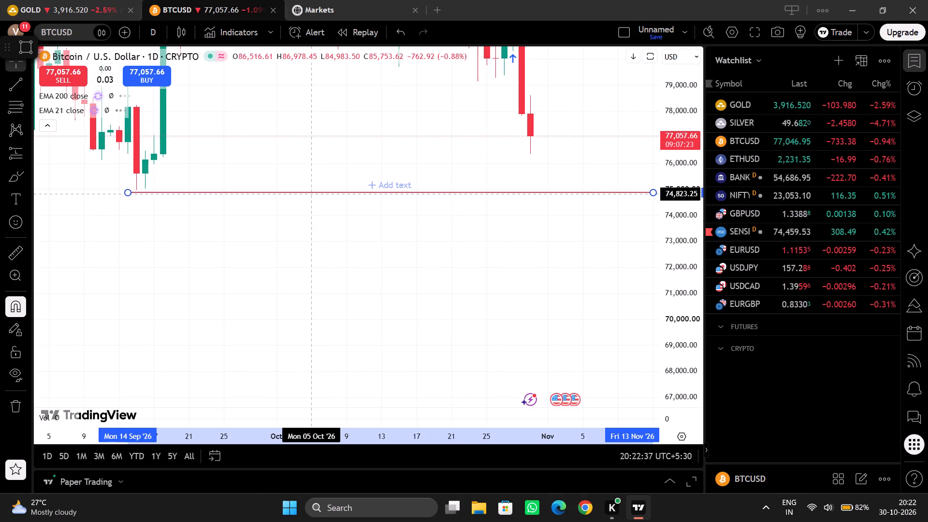
pyautogui.moveTo(311, 193); pyautogui.dragTo(312, 192)
pyautogui.click(338, 246)
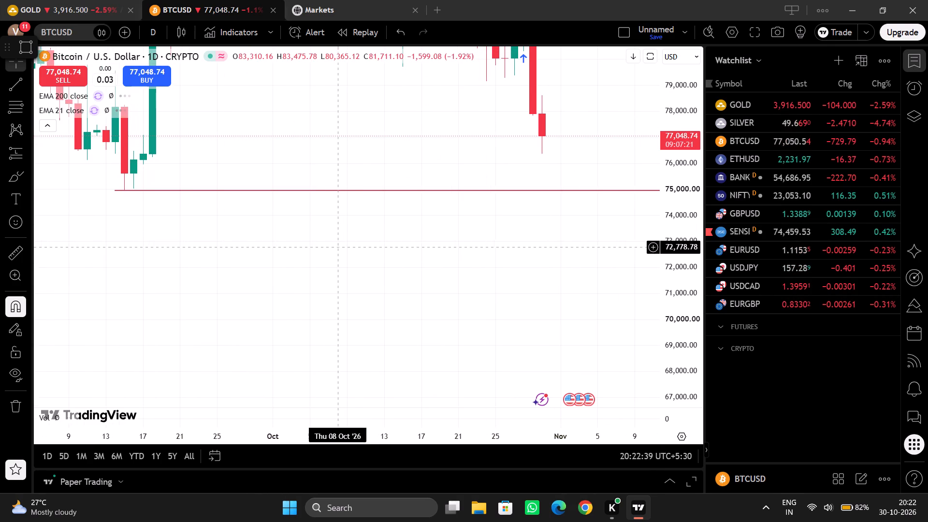
# Examine BTCUSD's daily price action from late August to the end of October relative to the line near 75,000.
pyautogui.click(299, 222)
pyautogui.moveTo(299, 222); pyautogui.dragTo(384, 309)
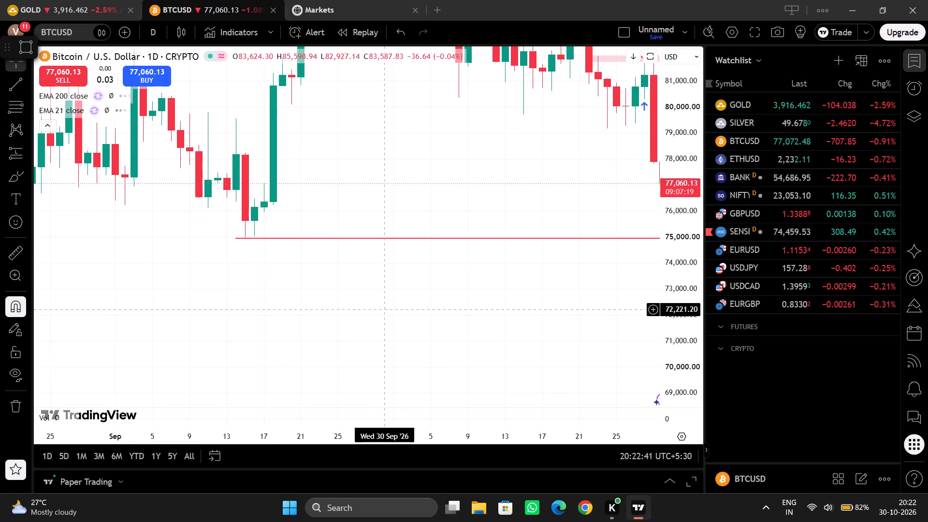
pyautogui.moveTo(384, 309); pyautogui.dragTo(391, 315)
pyautogui.click(391, 315)
pyautogui.moveTo(391, 315); pyautogui.dragTo(430, 348)
pyautogui.moveTo(430, 348); pyautogui.dragTo(407, 376)
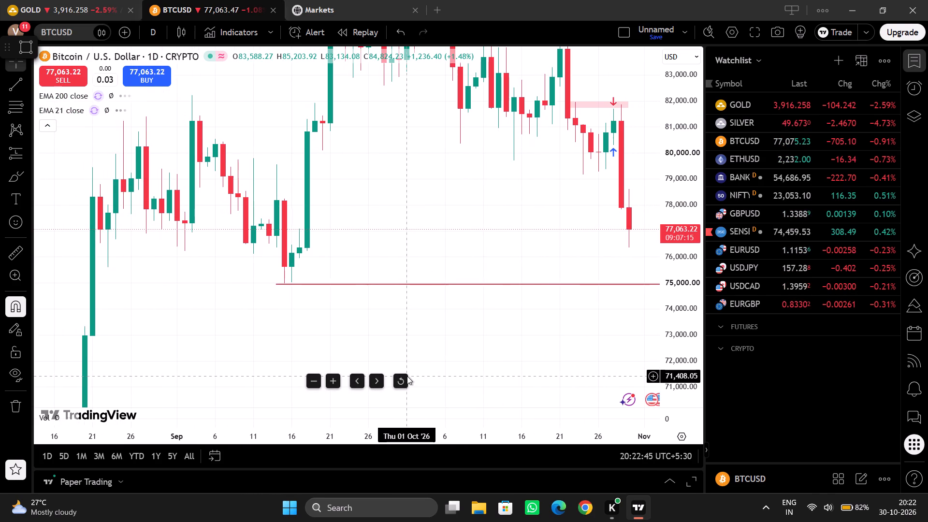
pyautogui.moveTo(678, 114); pyautogui.dragTo(662, 285)
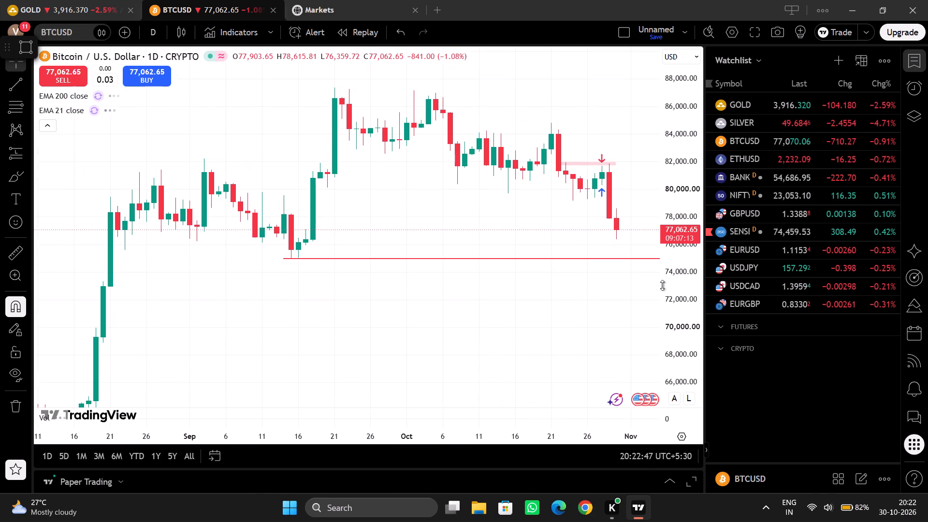
# Change the BTCUSD chart interval to 1 hour.
pyautogui.moveTo(662, 285); pyautogui.dragTo(662, 271)
pyautogui.moveTo(440, 441); pyautogui.dragTo(532, 423)
pyautogui.moveTo(532, 423); pyautogui.dragTo(518, 420)
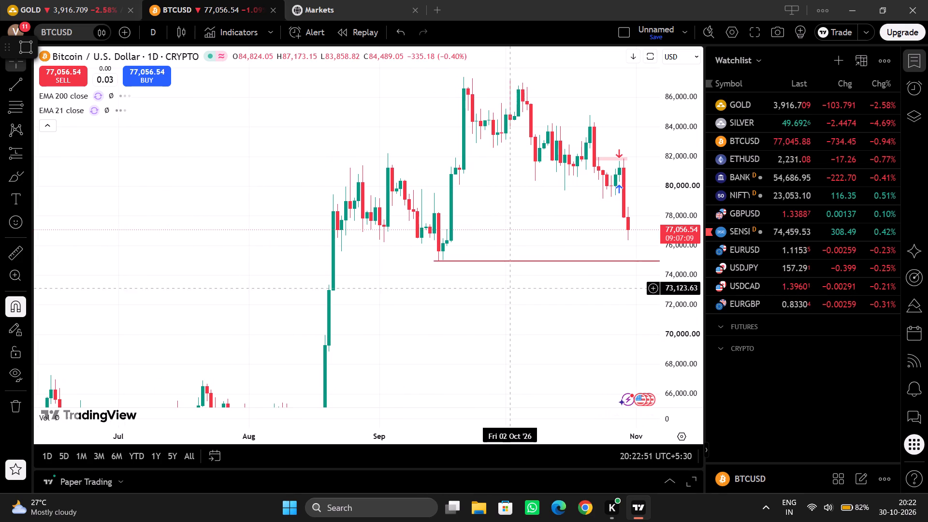
pyautogui.moveTo(541, 313); pyautogui.dragTo(430, 320)
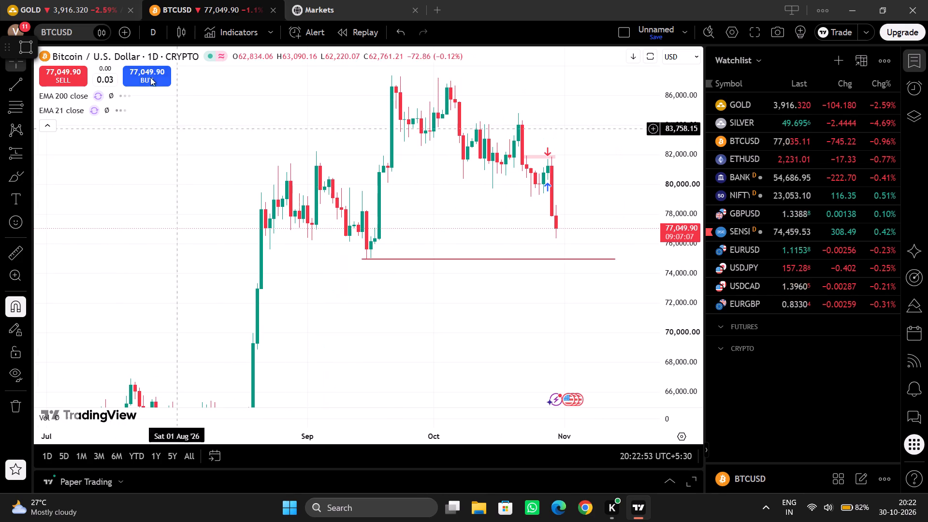
pyautogui.click(156, 38)
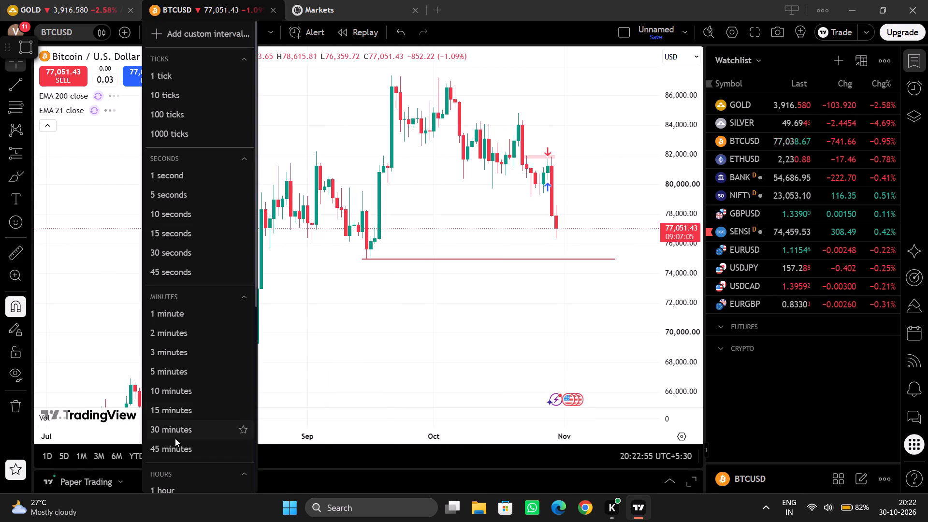
pyautogui.scroll(-1, 175, 438)
pyautogui.click(187, 385)
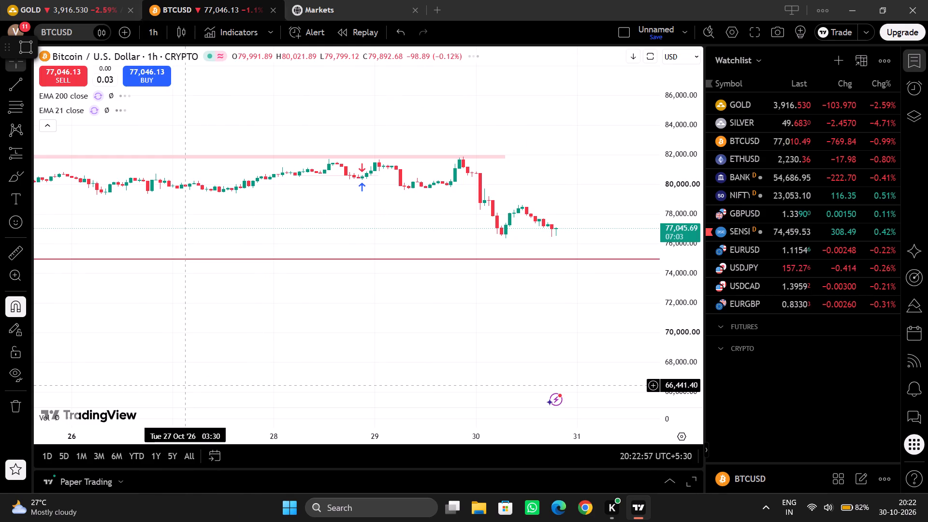
# Examine BTCUSD's hourly price action from late August to 30 October relative to the line near 75,000.
pyautogui.click(451, 439)
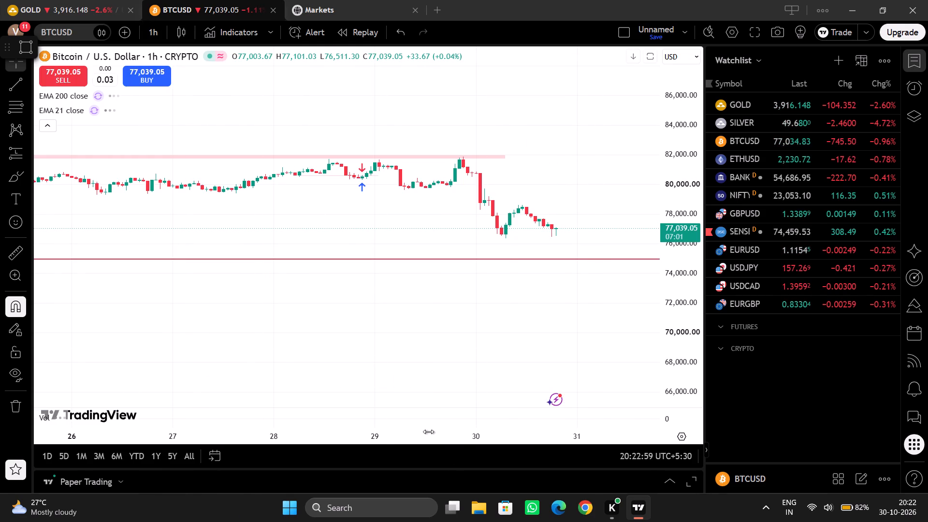
pyautogui.moveTo(390, 439); pyautogui.dragTo(597, 390)
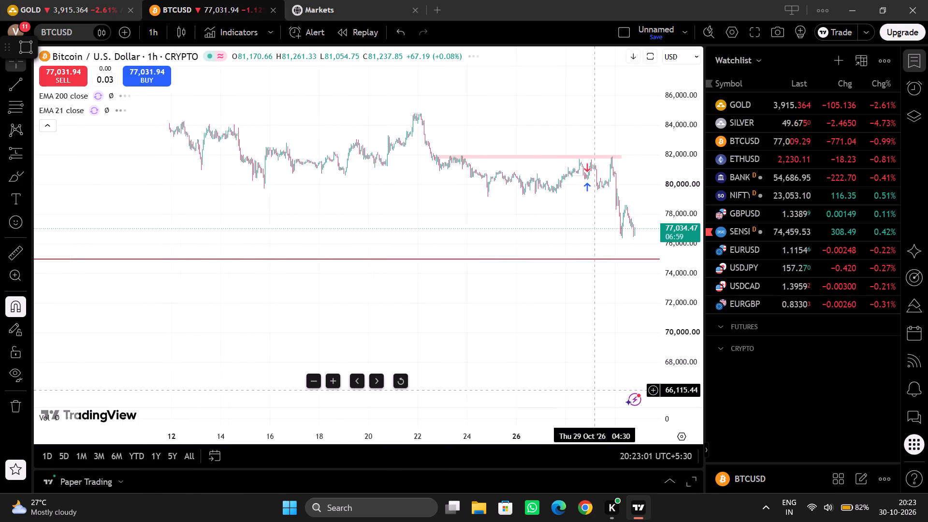
pyautogui.moveTo(597, 390); pyautogui.dragTo(641, 405)
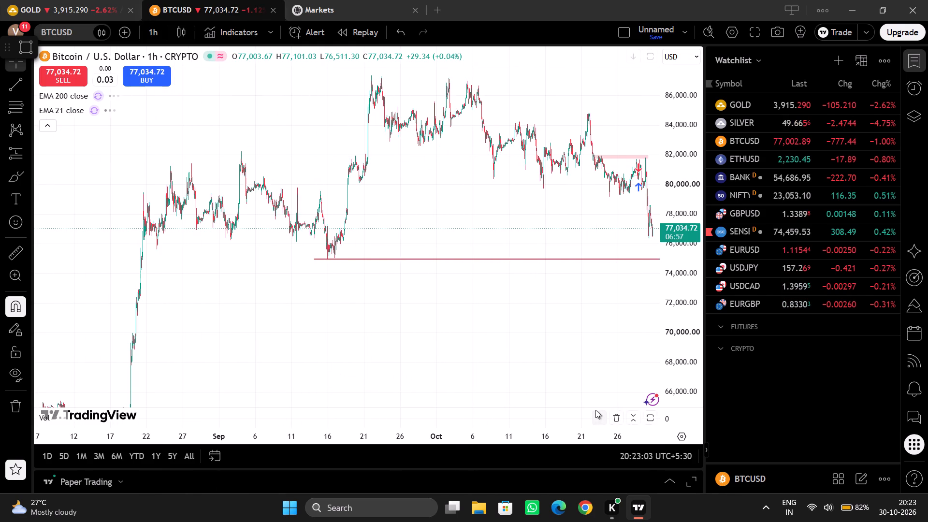
pyautogui.moveTo(598, 432); pyautogui.dragTo(512, 424)
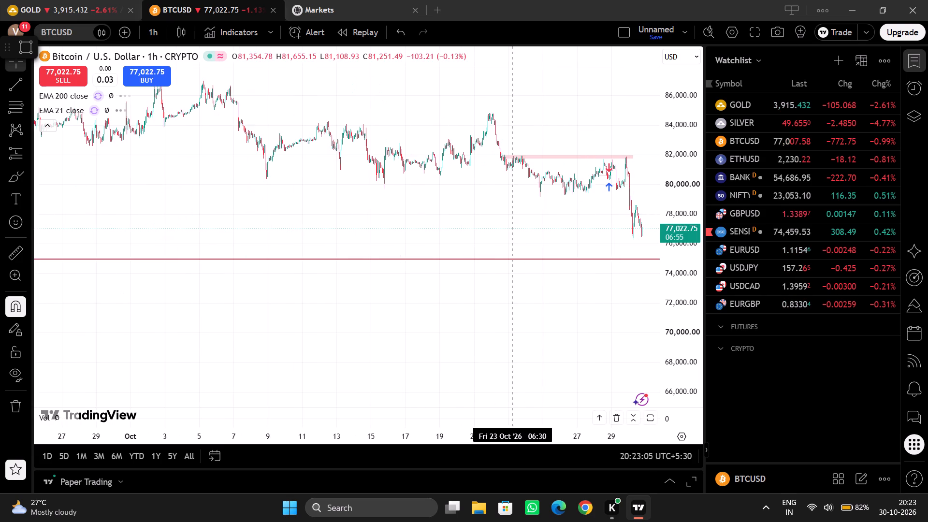
pyautogui.moveTo(227, 382); pyautogui.dragTo(610, 362)
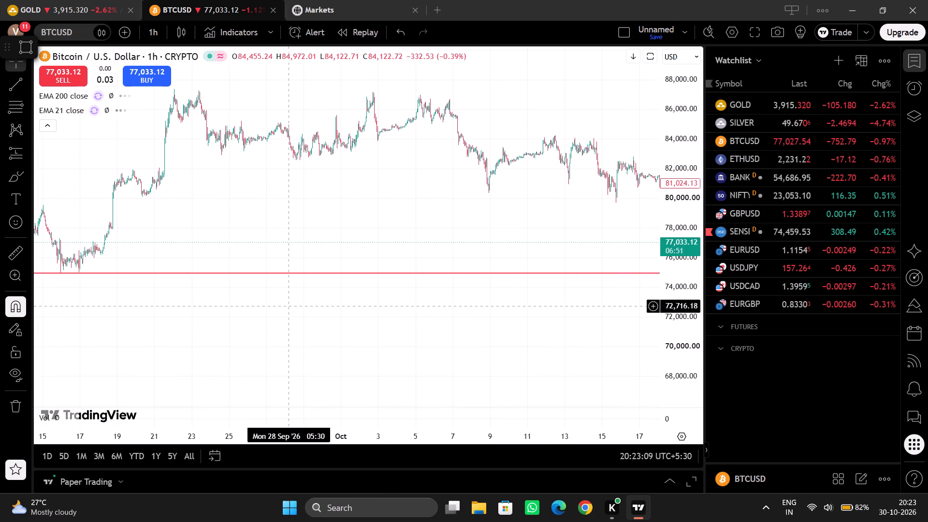
pyautogui.moveTo(428, 315); pyautogui.dragTo(174, 310)
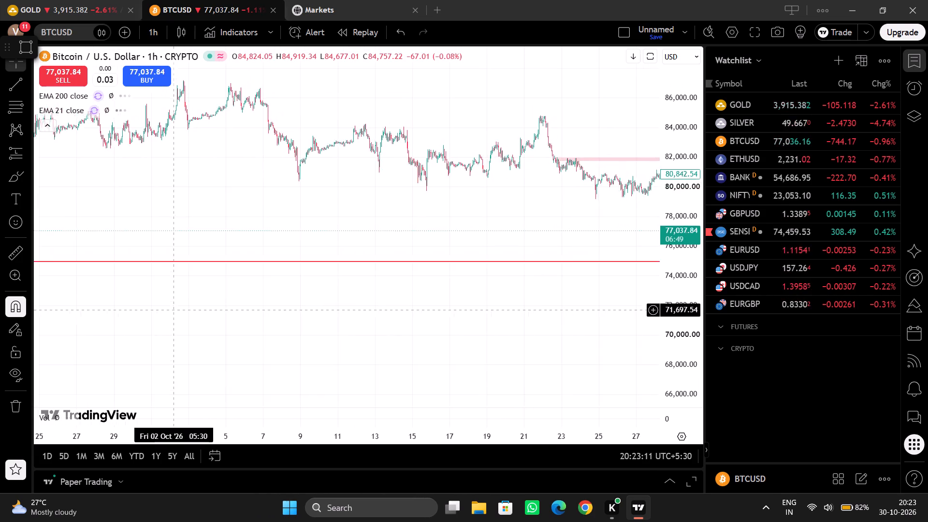
pyautogui.moveTo(174, 310); pyautogui.dragTo(75, 319)
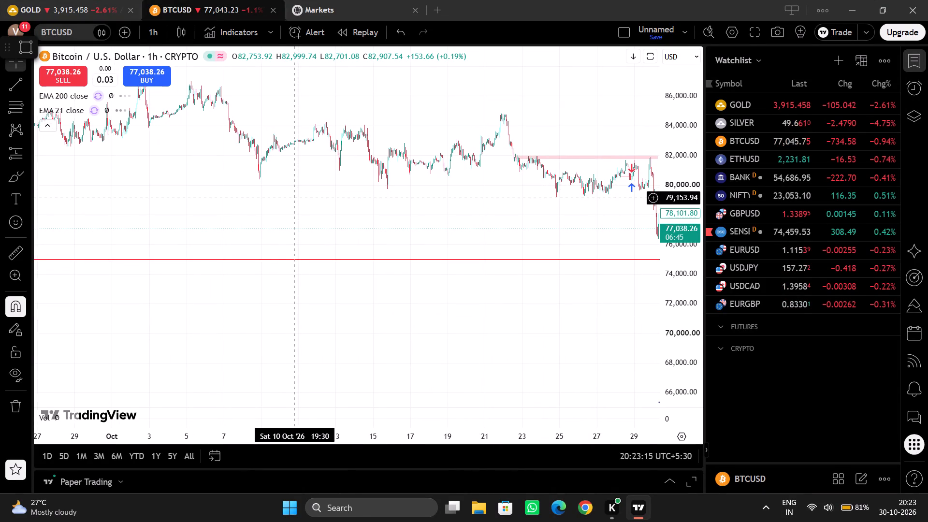
pyautogui.moveTo(295, 197); pyautogui.dragTo(301, 196)
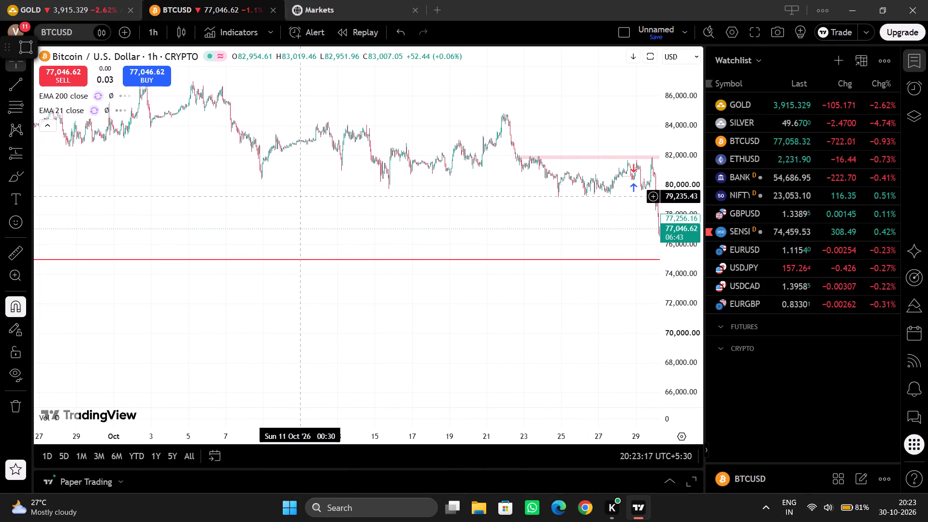
pyautogui.moveTo(301, 196); pyautogui.dragTo(494, 243)
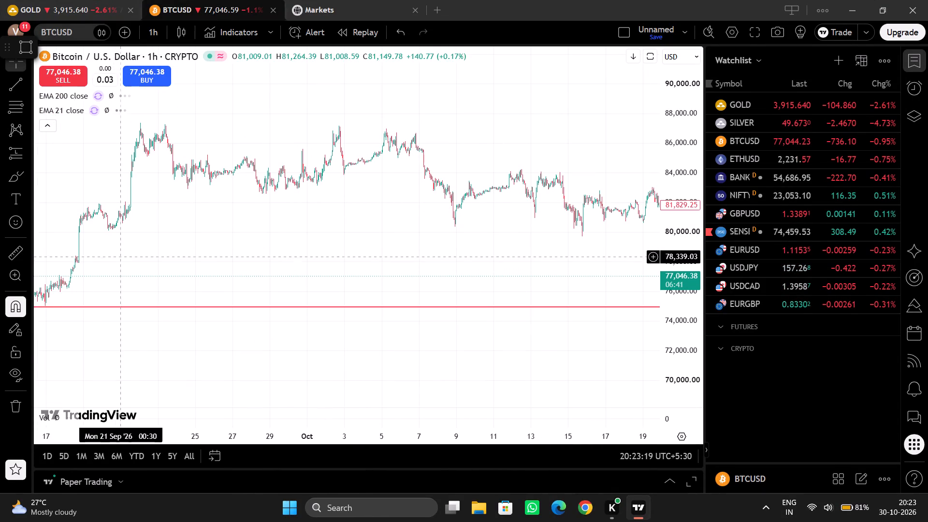
# Draw a rectangle zone between about 79,800 and 80,620, from 19 September to 27 September 2026.
pyautogui.click(26, 180)
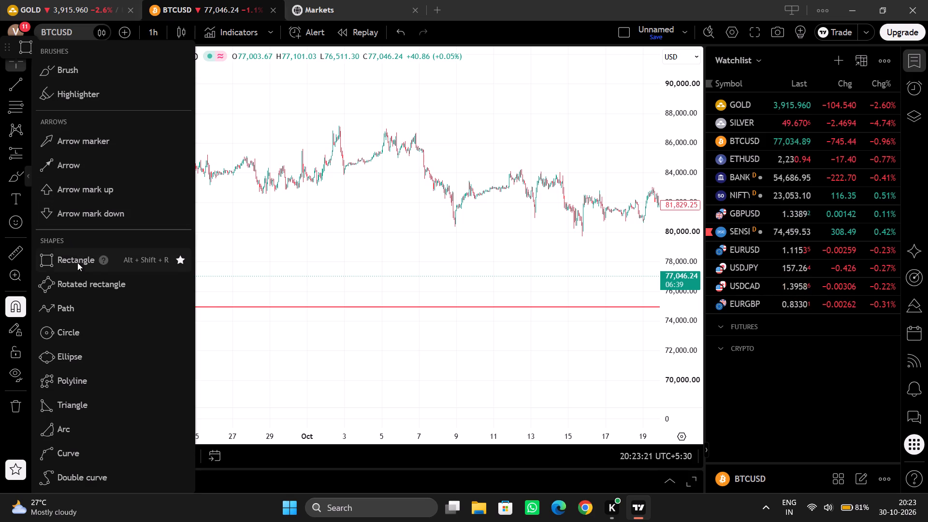
pyautogui.click(77, 262)
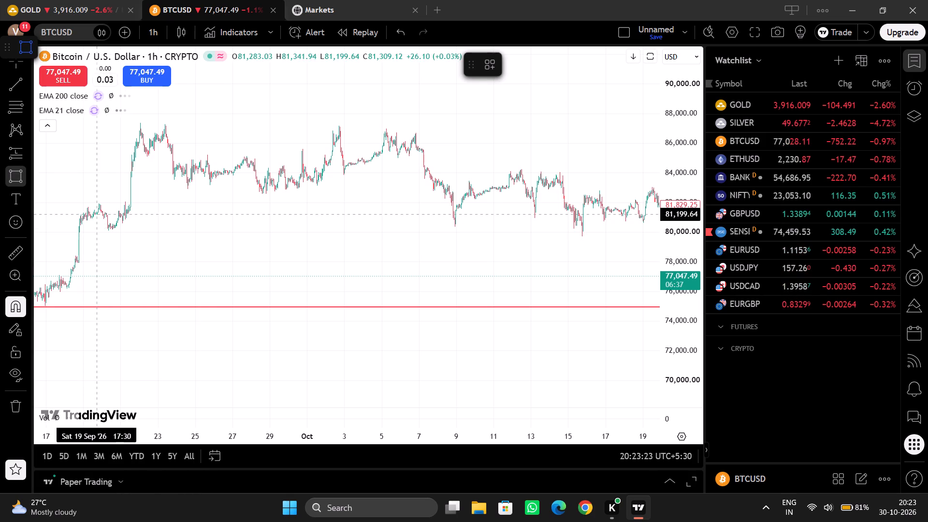
pyautogui.moveTo(91, 231); pyautogui.dragTo(188, 230)
pyautogui.click(237, 235)
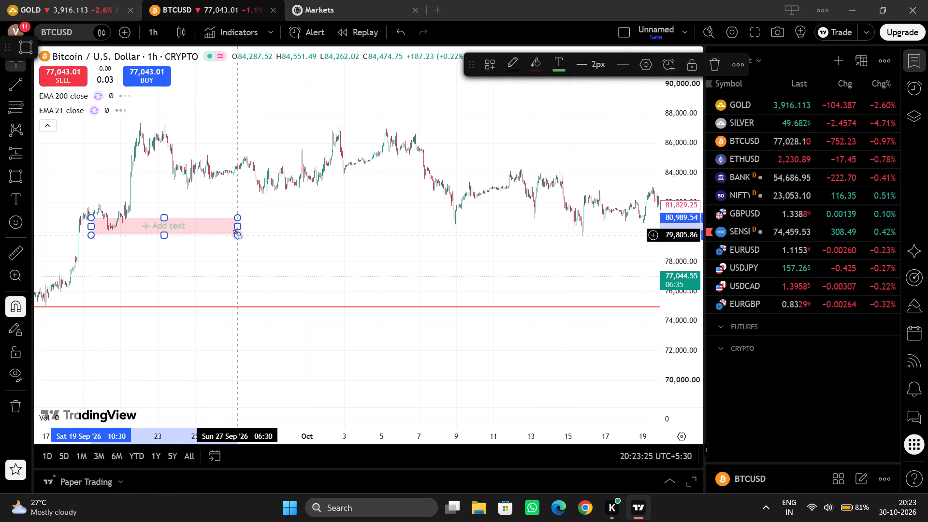
pyautogui.moveTo(236, 217); pyautogui.dragTo(241, 222)
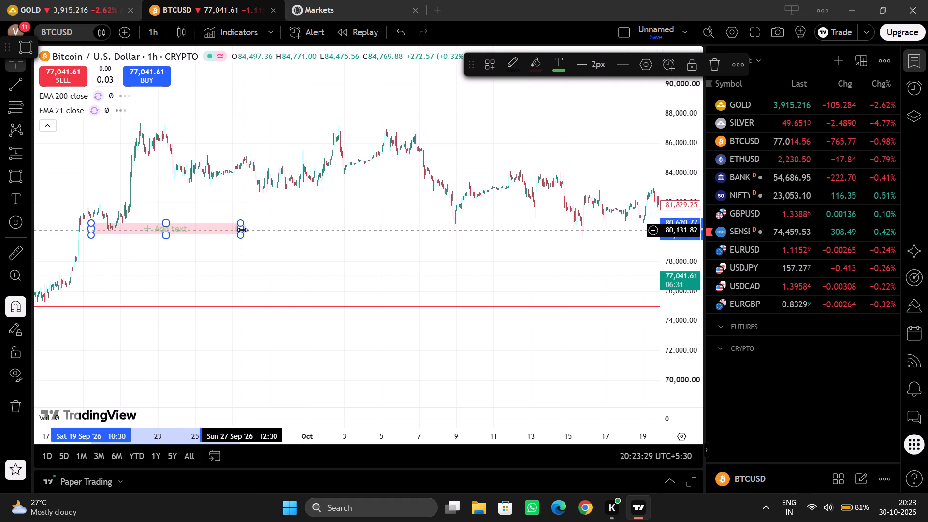
# Extend the end of the new rectangle zone to 1 November 2026, 09:30, past the latest candles.
pyautogui.moveTo(242, 230); pyautogui.dragTo(602, 214)
pyautogui.moveTo(586, 276); pyautogui.dragTo(257, 292)
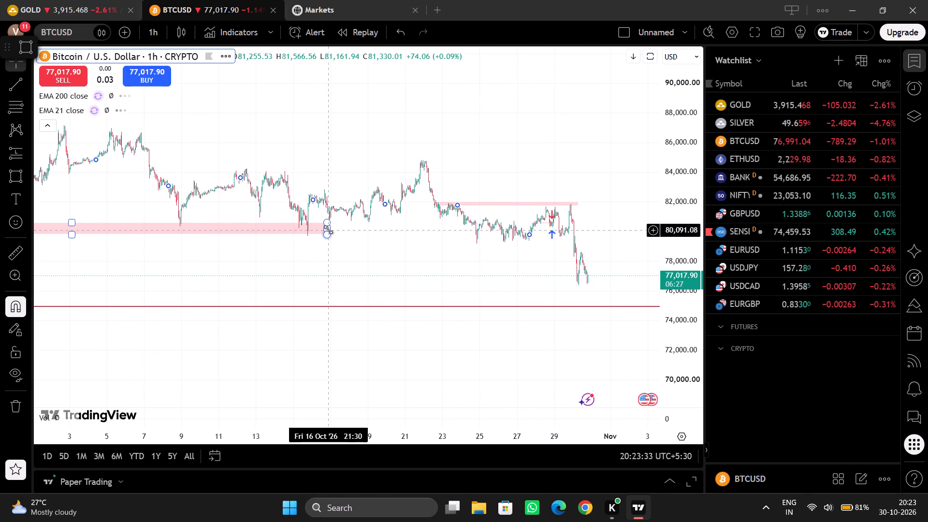
pyautogui.moveTo(330, 228); pyautogui.dragTo(618, 228)
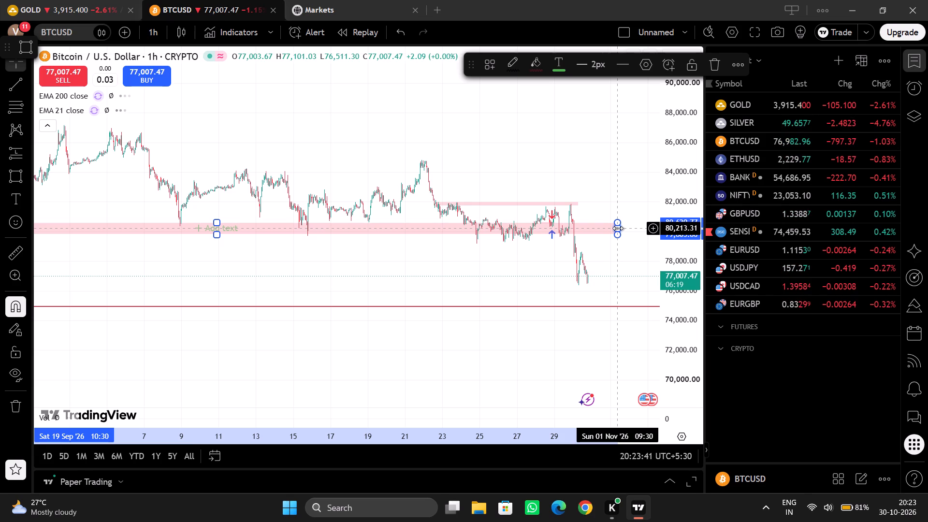
# Draw a horizontal trend line under the 30 October hourly low at about 76,360, from 07:30 to 21:30.
pyautogui.moveTo(496, 275); pyautogui.dragTo(496, 195)
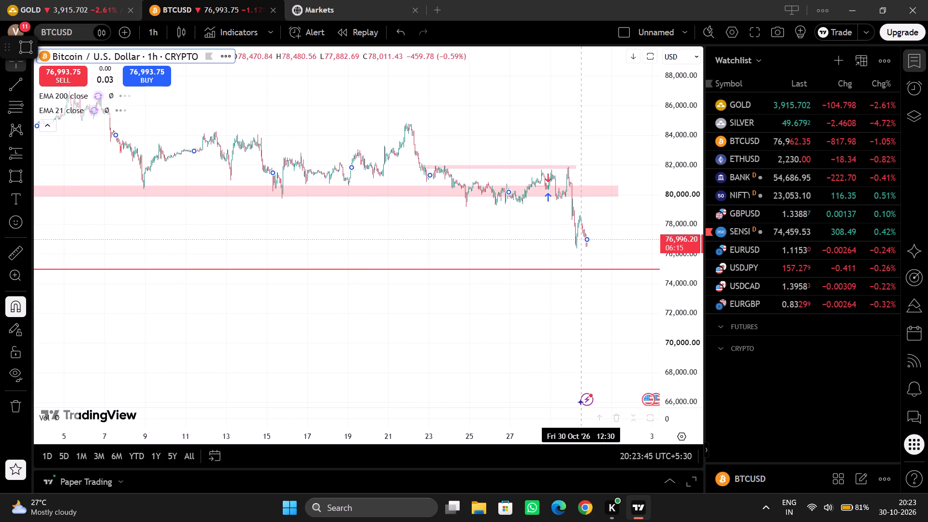
pyautogui.moveTo(584, 430); pyautogui.dragTo(294, 433)
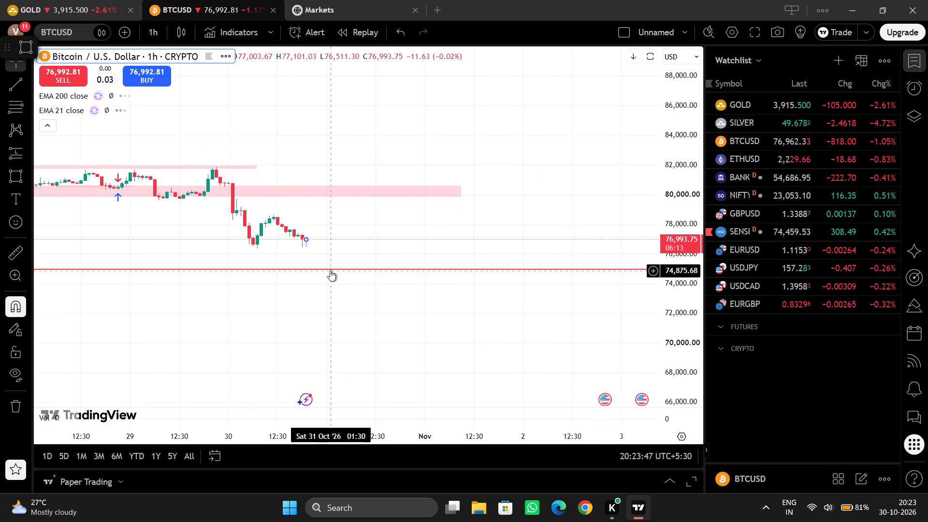
pyautogui.moveTo(369, 235); pyautogui.dragTo(515, 113)
pyautogui.moveTo(684, 294); pyautogui.dragTo(669, 48)
pyautogui.moveTo(416, 95); pyautogui.dragTo(521, 215)
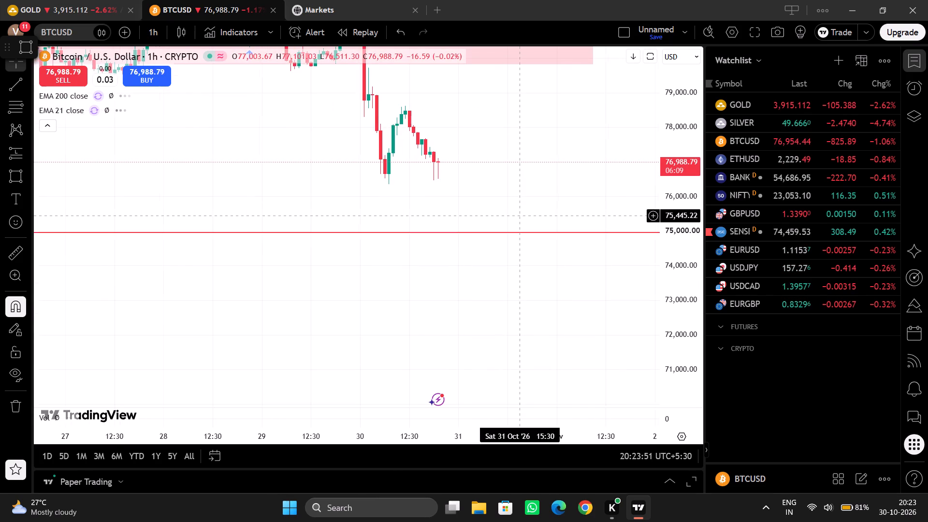
pyautogui.hscroll(2, 521, 215)
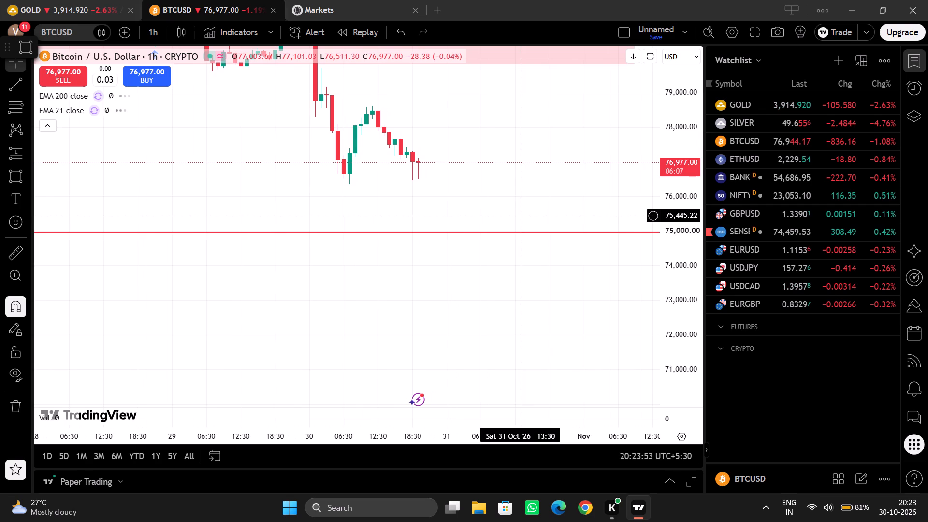
pyautogui.moveTo(661, 440); pyautogui.dragTo(633, 431)
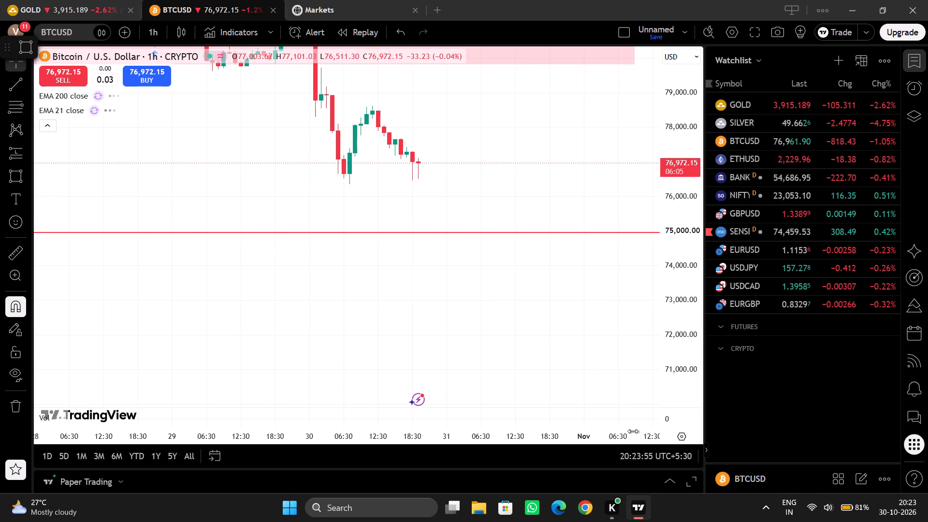
pyautogui.moveTo(633, 431); pyautogui.dragTo(601, 438)
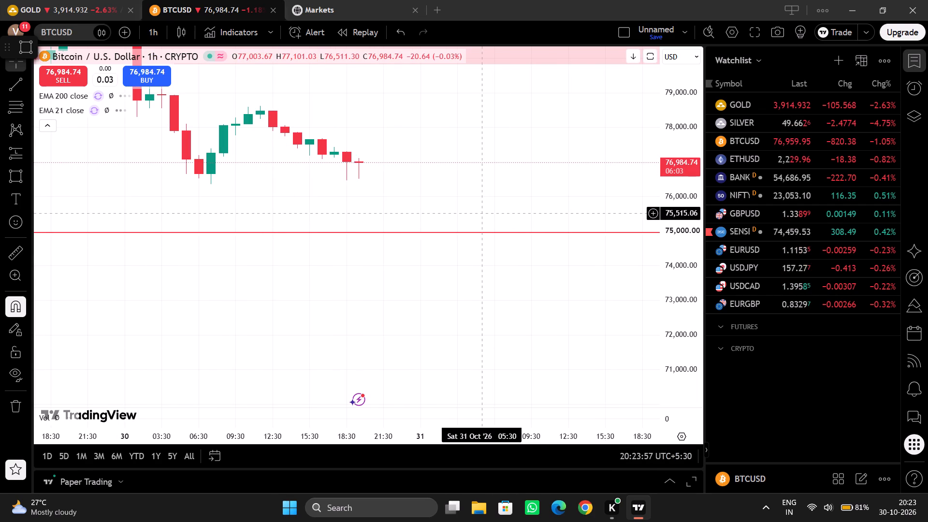
pyautogui.moveTo(481, 213); pyautogui.dragTo(559, 299)
pyautogui.click(21, 90)
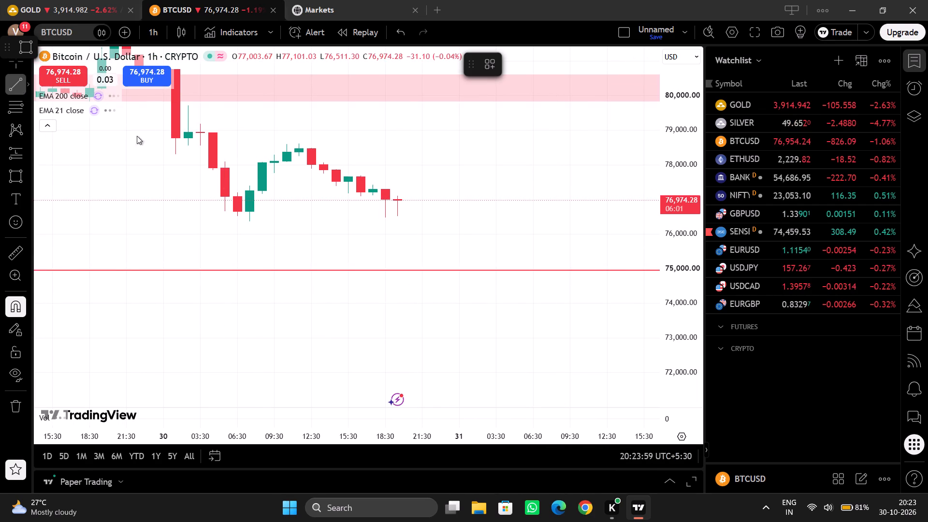
pyautogui.click(250, 222)
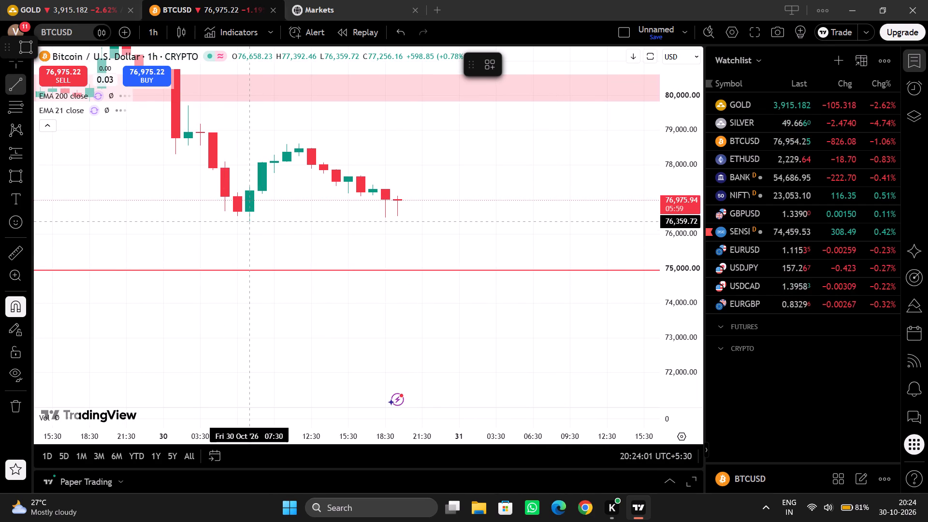
pyautogui.keyDown('shift'); pyautogui.click(426, 218); pyautogui.keyUp('shift')
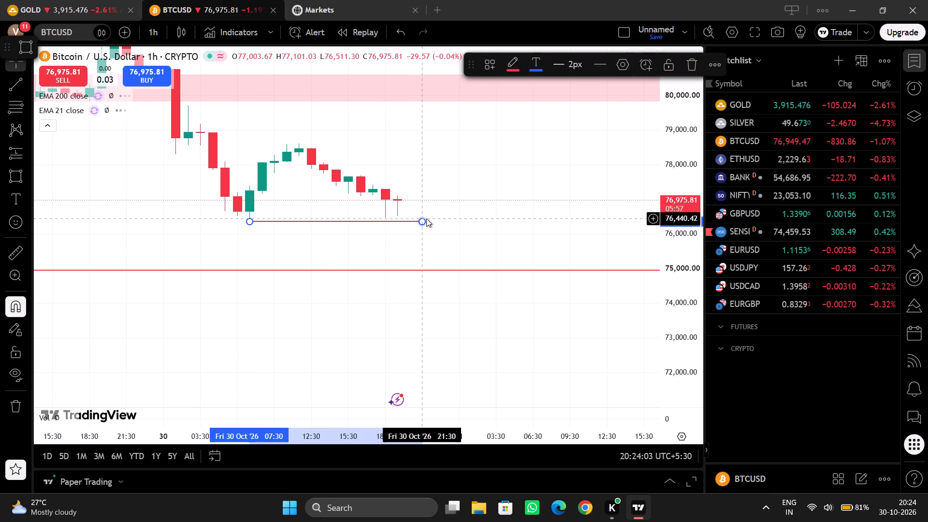
pyautogui.click(420, 246)
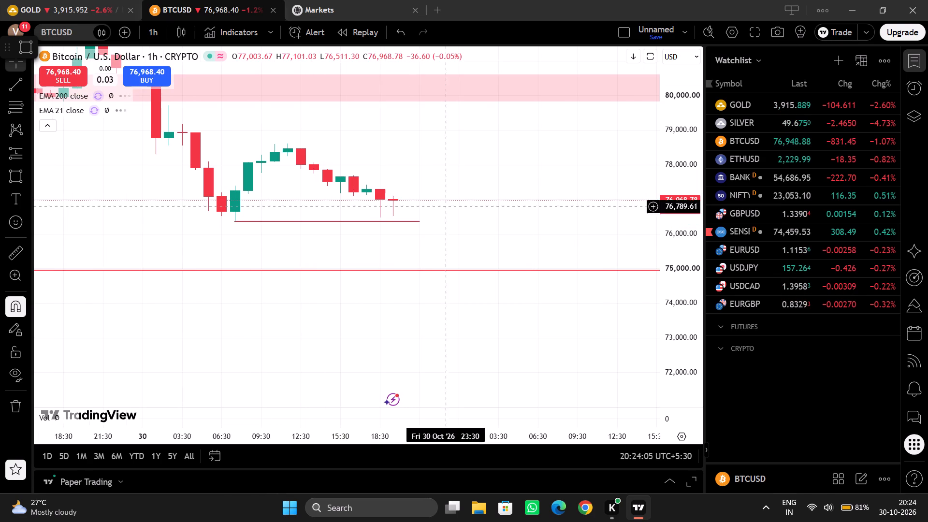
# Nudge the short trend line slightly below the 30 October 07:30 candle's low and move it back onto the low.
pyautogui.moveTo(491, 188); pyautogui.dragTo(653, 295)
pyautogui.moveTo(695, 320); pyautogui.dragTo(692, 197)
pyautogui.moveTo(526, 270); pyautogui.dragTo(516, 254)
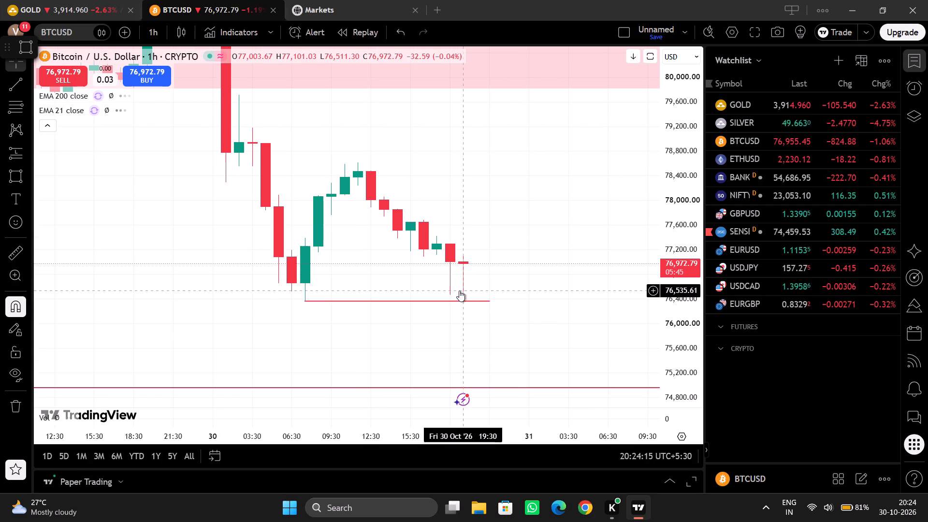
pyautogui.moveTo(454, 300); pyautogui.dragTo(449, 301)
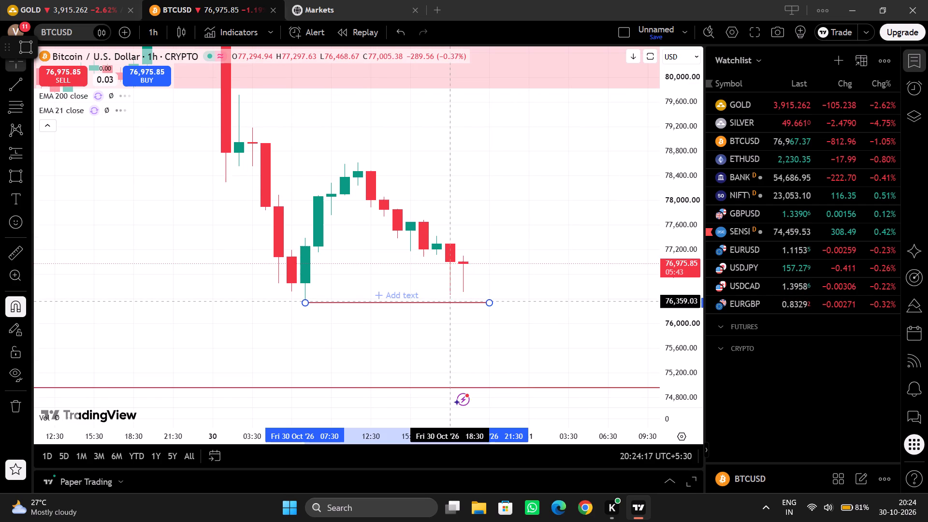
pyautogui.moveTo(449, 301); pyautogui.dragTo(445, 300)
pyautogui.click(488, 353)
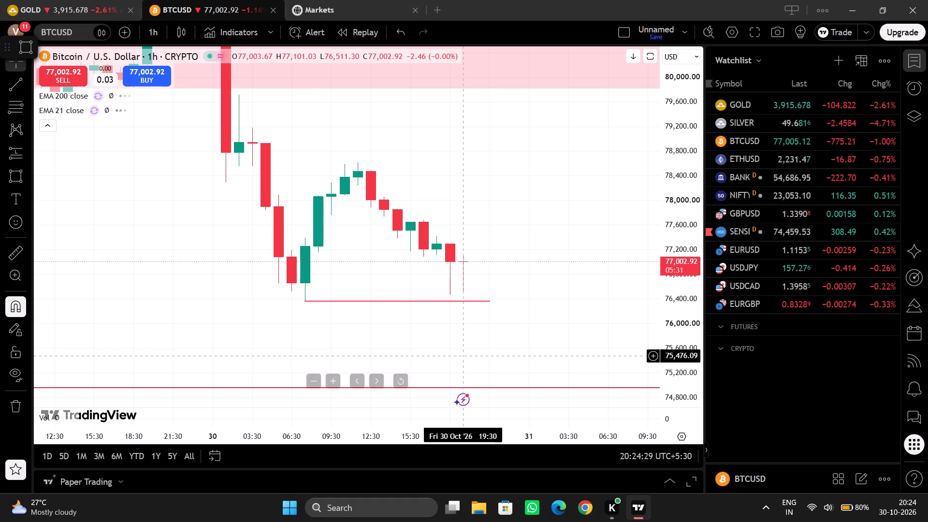
# Read the latest BTCUSD news updates attached to the current candle and close them.
pyautogui.click(467, 404)
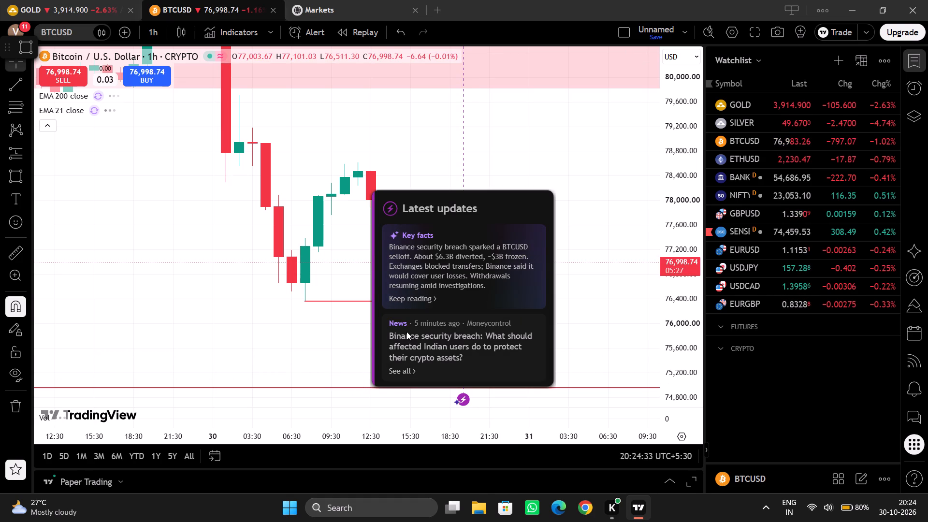
pyautogui.click(625, 307)
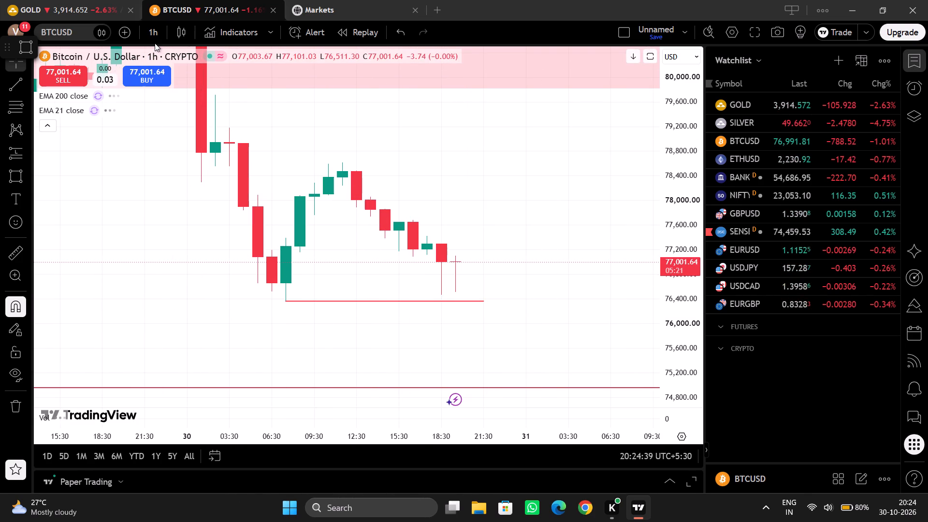
# Switch the BTCUSD chart to the 5-minute interval.
pyautogui.click(155, 40)
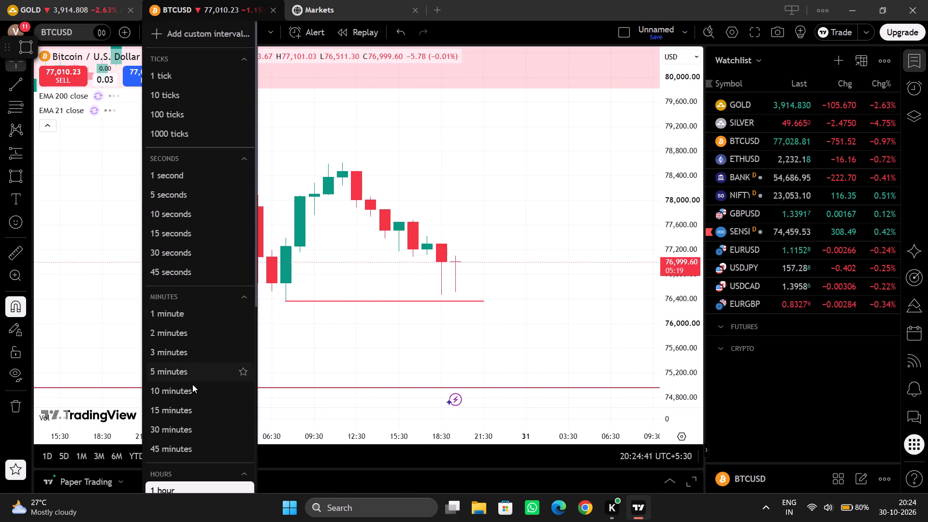
pyautogui.click(194, 371)
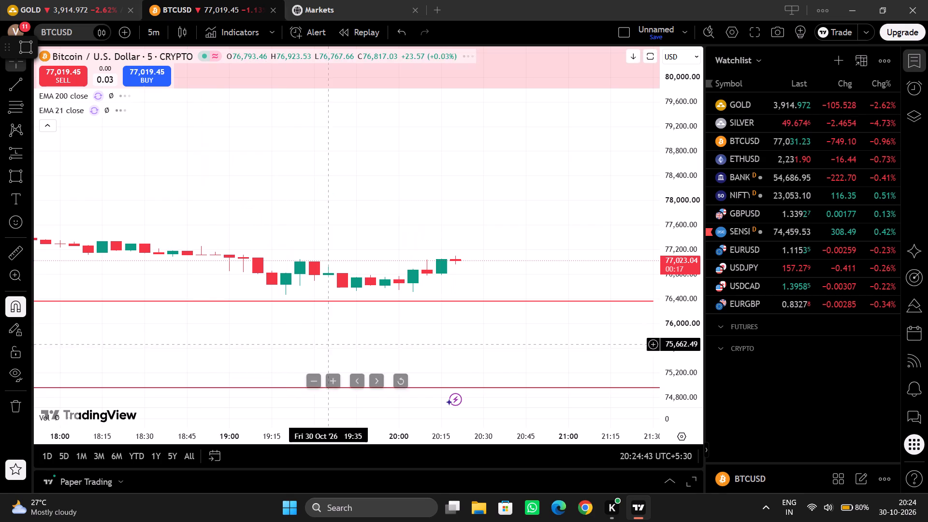
# Draw a rectangle zone on the 5-minute chart from 19:10 to 20:45 on 30 October, between about 77,007 and 77,069.
pyautogui.moveTo(189, 434); pyautogui.dragTo(582, 397)
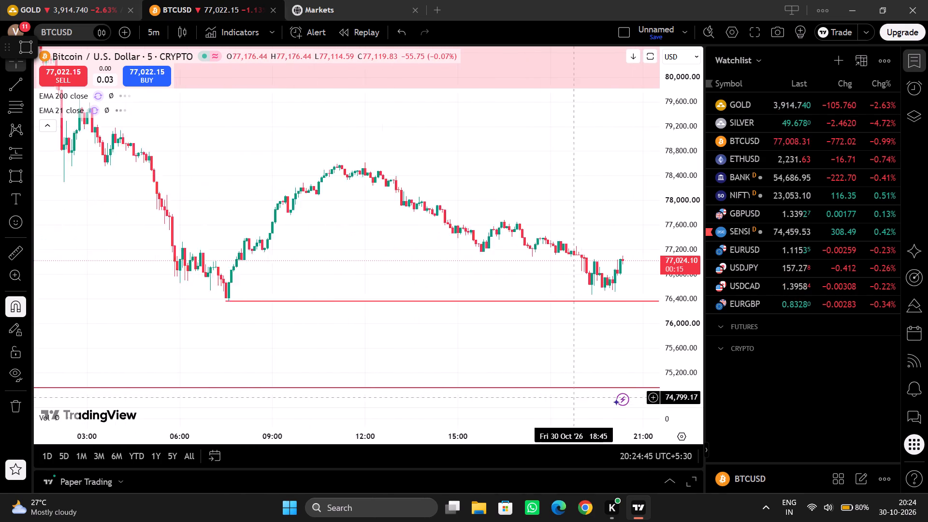
pyautogui.moveTo(582, 397); pyautogui.dragTo(594, 397)
pyautogui.moveTo(684, 309); pyautogui.dragTo(676, 280)
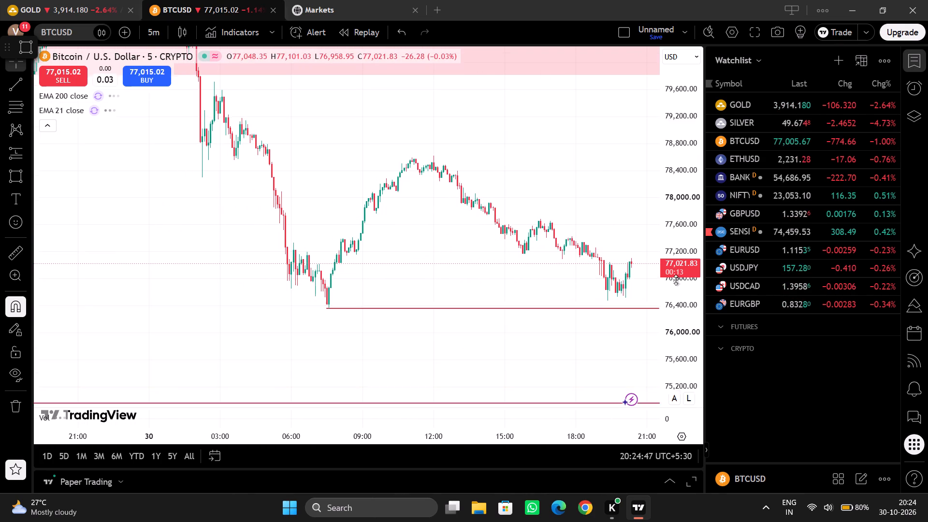
pyautogui.moveTo(676, 280); pyautogui.dragTo(672, 249)
pyautogui.moveTo(581, 440); pyautogui.dragTo(516, 475)
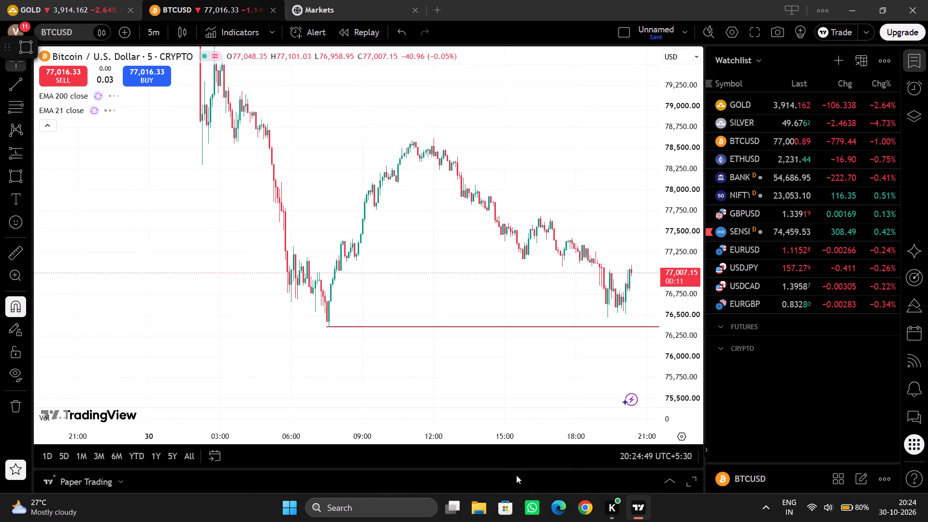
pyautogui.moveTo(516, 475); pyautogui.dragTo(287, 485)
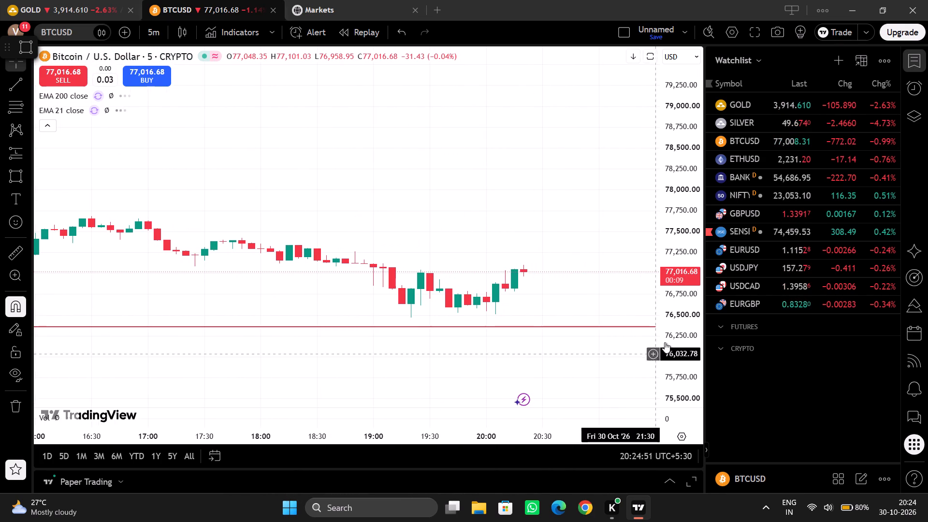
pyautogui.moveTo(679, 341); pyautogui.dragTo(630, 156)
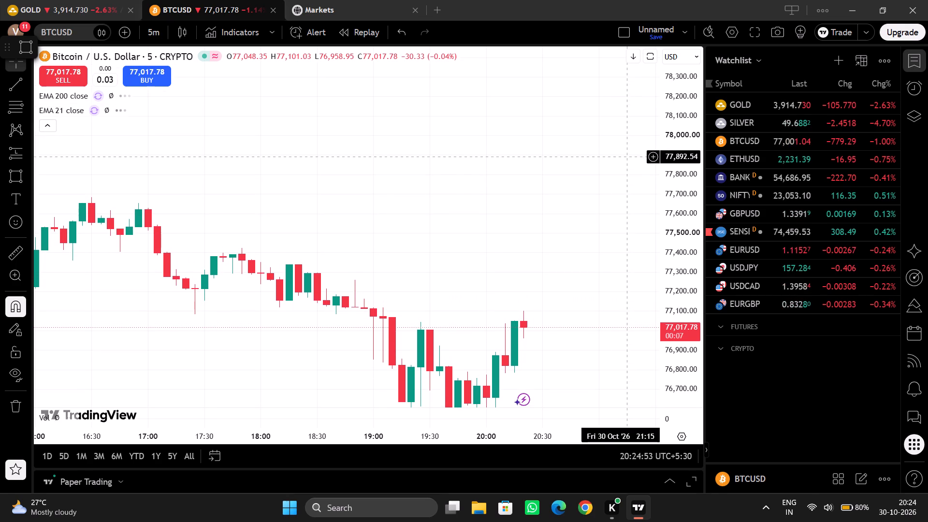
pyautogui.click(18, 173)
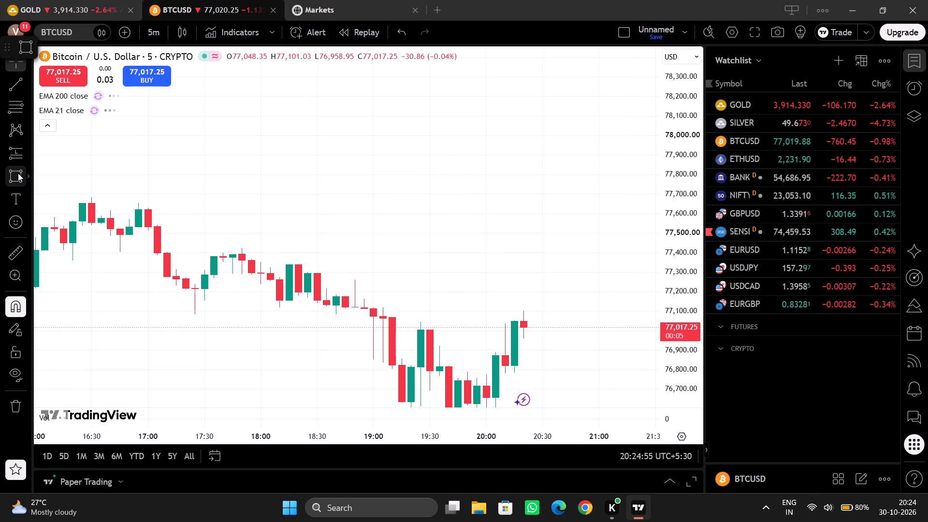
pyautogui.moveTo(395, 320); pyautogui.dragTo(555, 355)
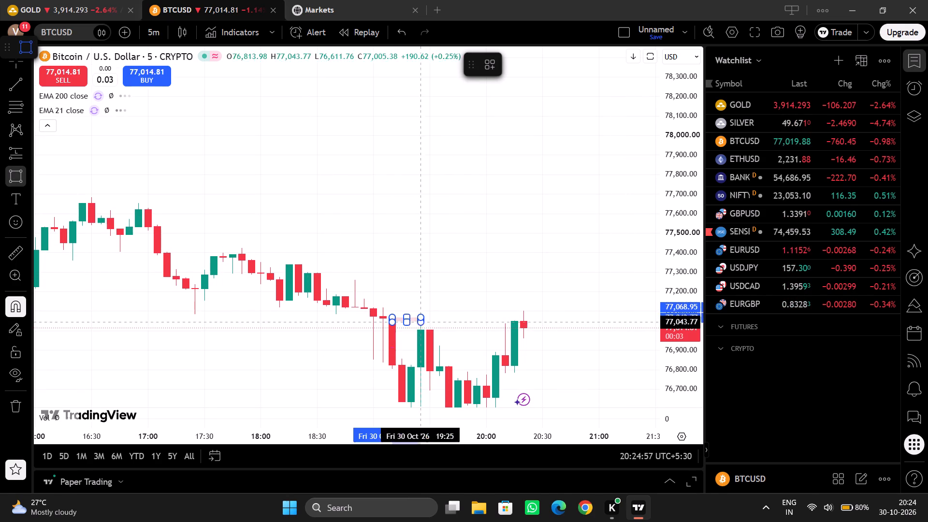
pyautogui.moveTo(555, 355); pyautogui.dragTo(557, 355)
pyautogui.click(570, 329)
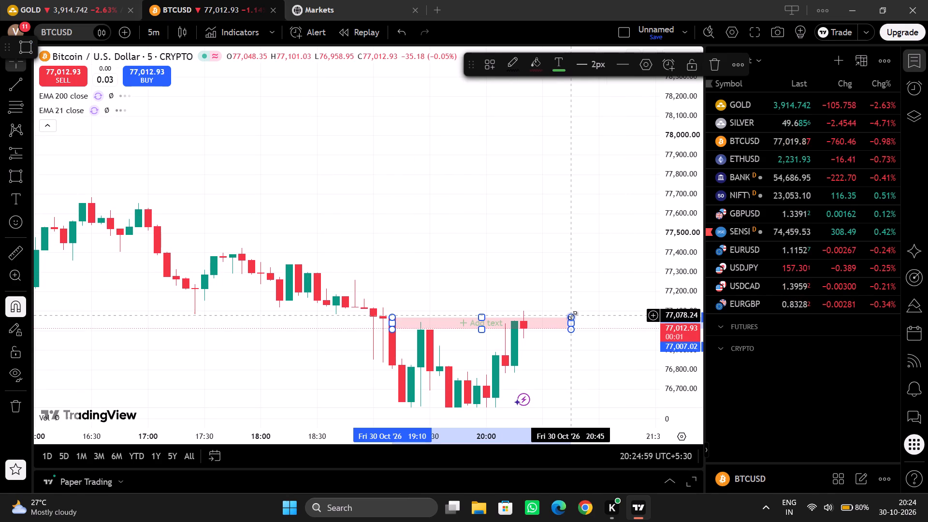
# Lower the new rectangle's upper edge to about 77,050 and deselect it.
pyautogui.moveTo(572, 315); pyautogui.dragTo(575, 320)
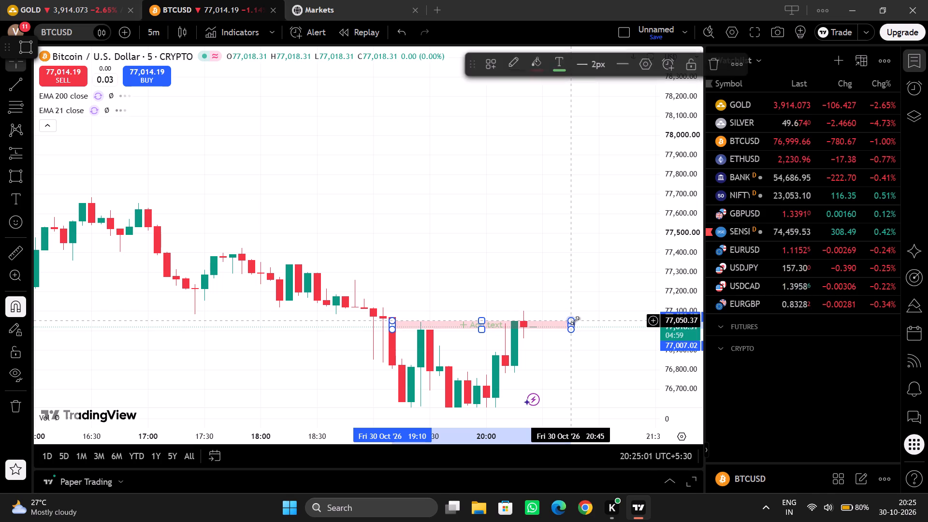
pyautogui.doubleClick(575, 320)
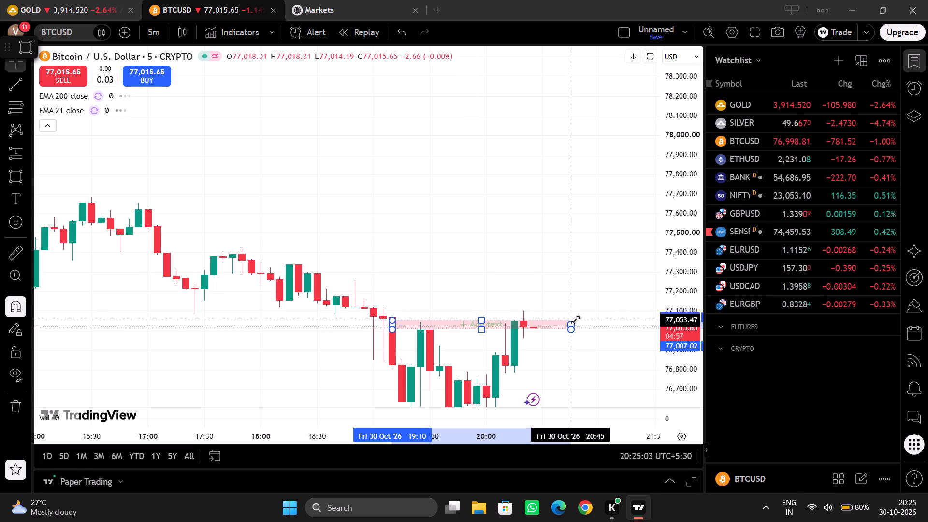
pyautogui.click(602, 338)
pyautogui.moveTo(602, 338); pyautogui.dragTo(573, 329)
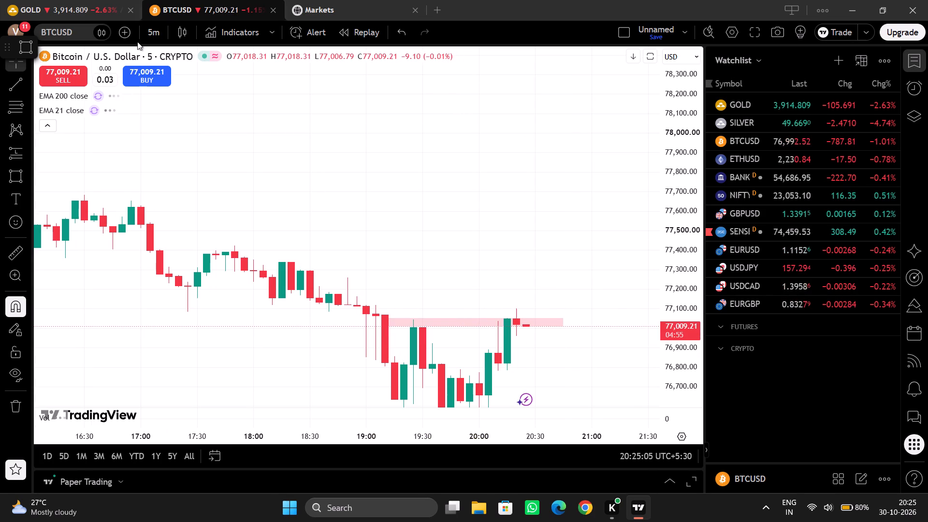
# Switch the BTCUSD chart to the 1-minute interval with the new zone and recent lows in view.
pyautogui.click(146, 33)
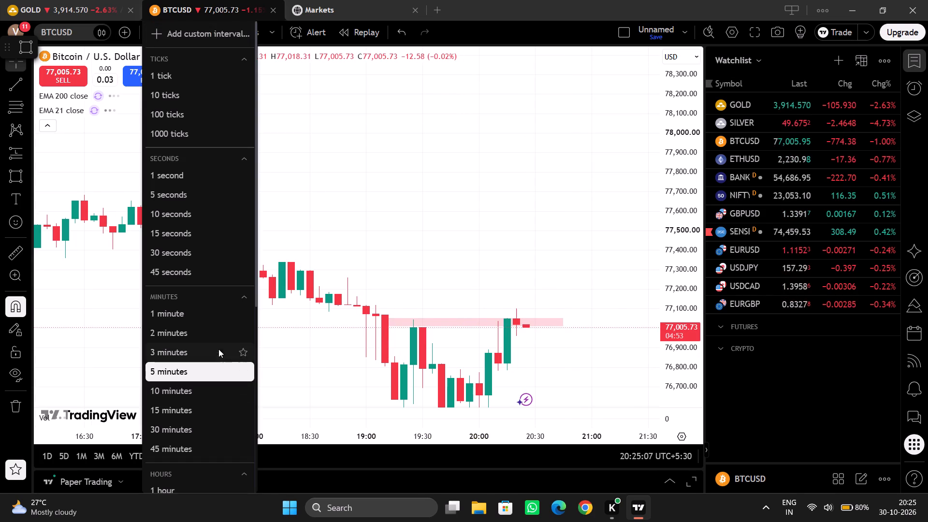
pyautogui.click(207, 313)
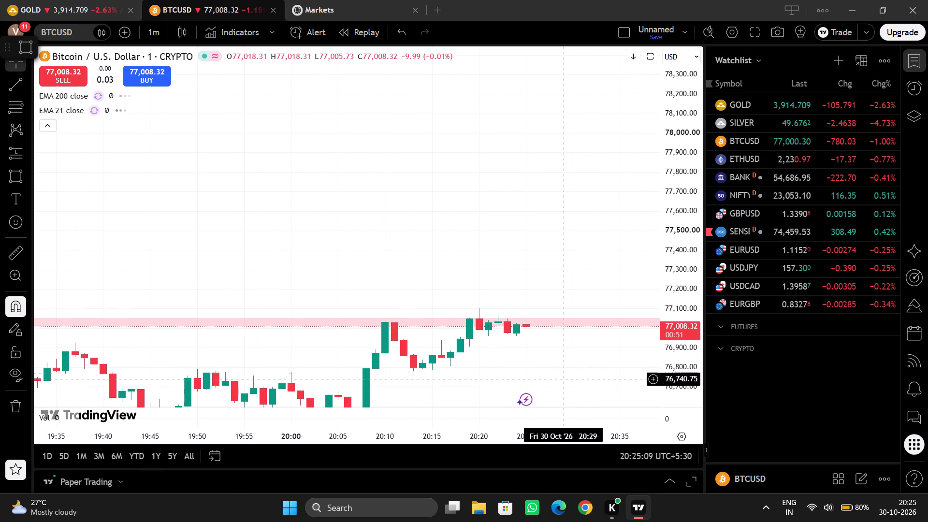
pyautogui.moveTo(568, 379); pyautogui.dragTo(513, 259)
pyautogui.moveTo(395, 436); pyautogui.dragTo(573, 429)
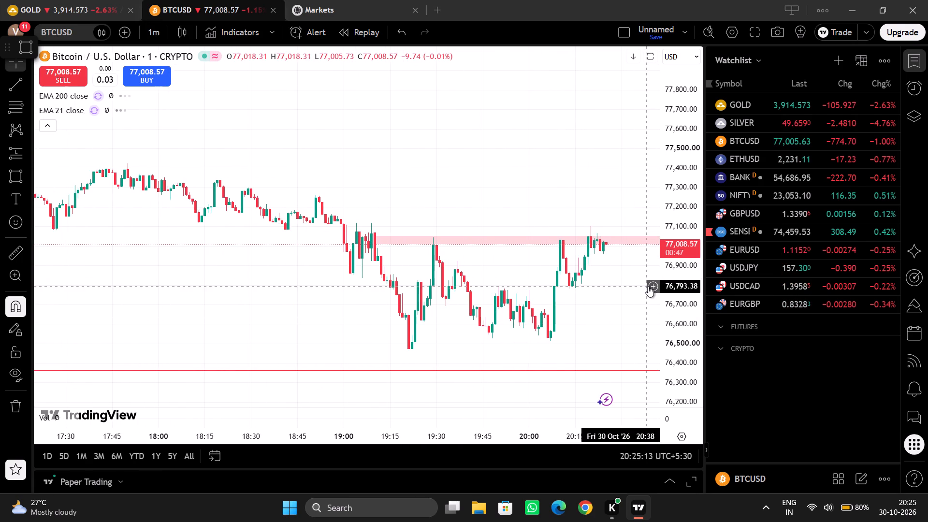
pyautogui.moveTo(648, 286); pyautogui.dragTo(553, 338)
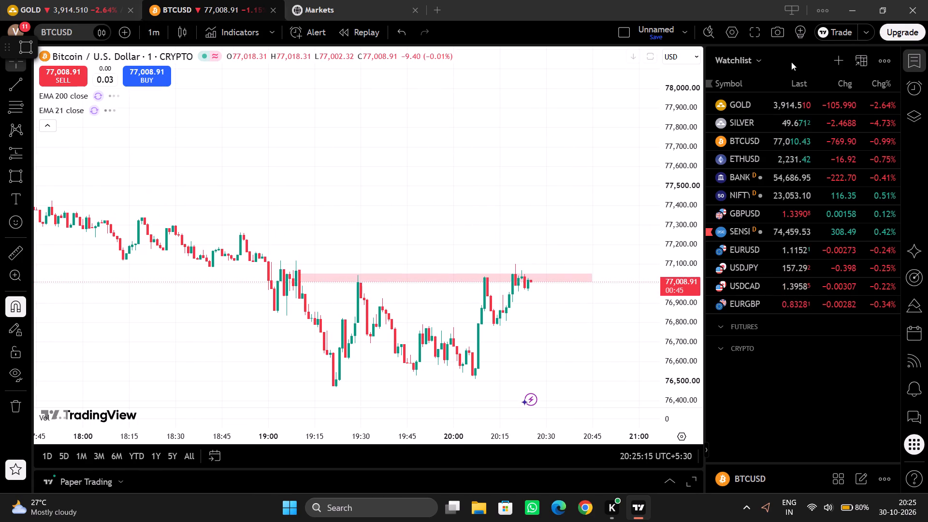
# Place a market buy order for 0.03 BTCUSD, close the order ticket and dismiss the execution notice.
pyautogui.click(828, 33)
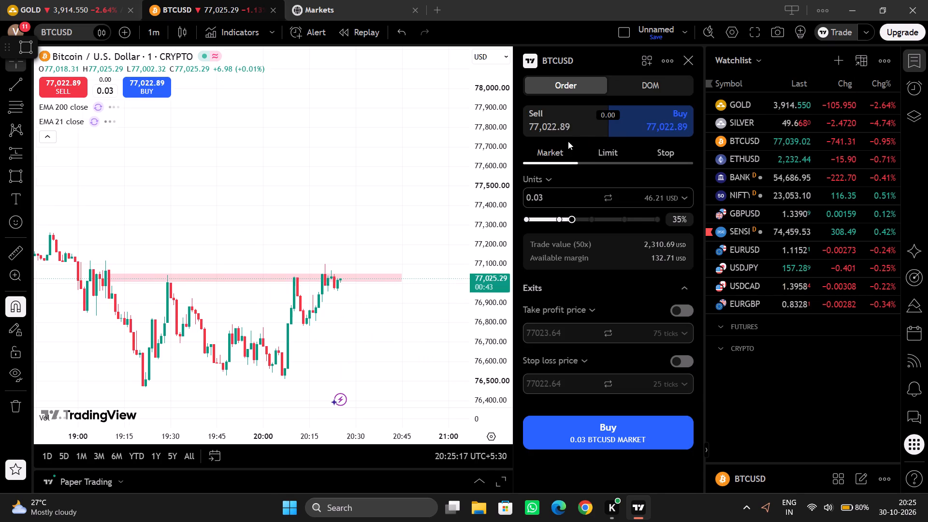
pyautogui.click(553, 199)
pyautogui.click(583, 440)
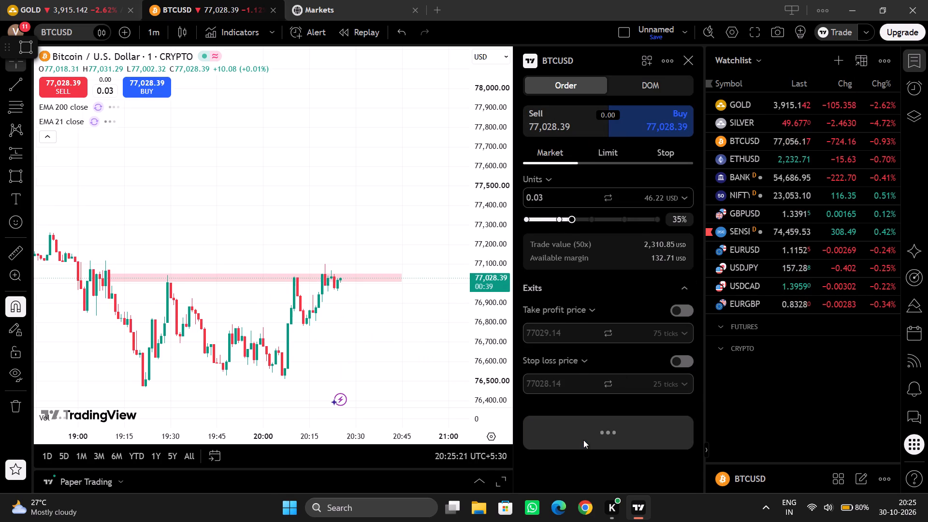
pyautogui.click(684, 65)
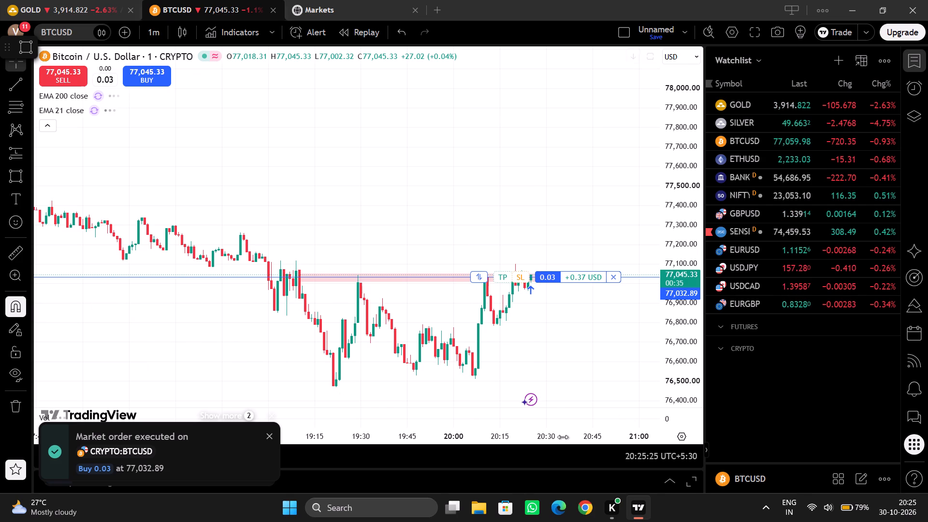
pyautogui.moveTo(563, 437); pyautogui.dragTo(465, 439)
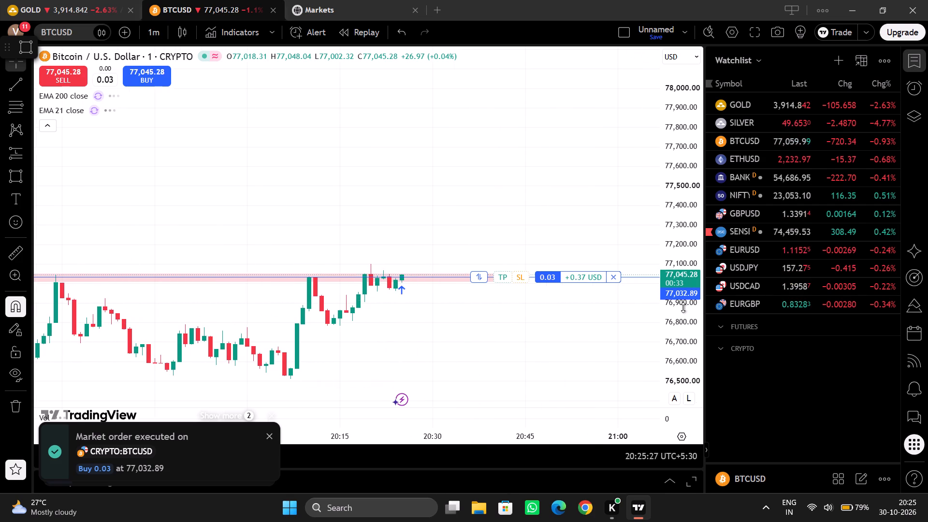
pyautogui.moveTo(683, 307); pyautogui.dragTo(674, 238)
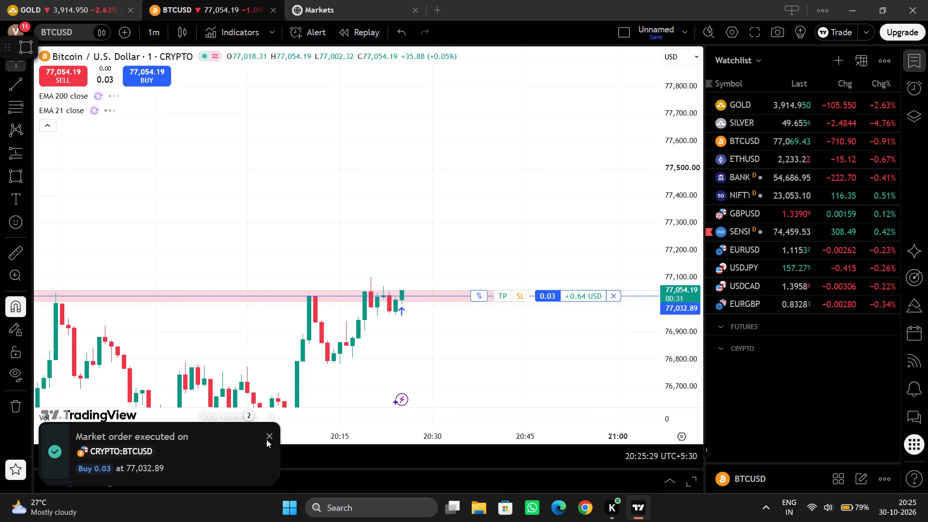
pyautogui.click(268, 436)
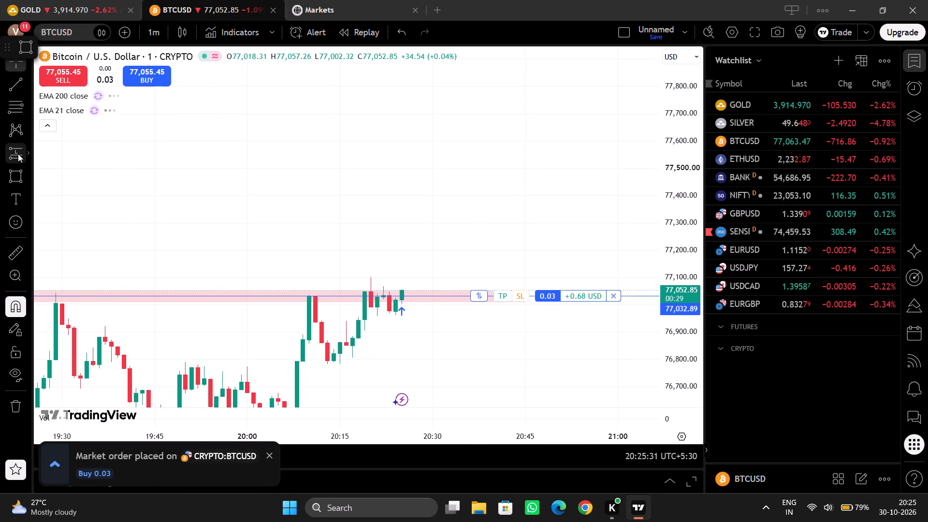
# Place a long position projection at 20:25 with entry about 77,034, target about 77,152 and stop about 76,916.
pyautogui.click(18, 154)
pyautogui.click(402, 295)
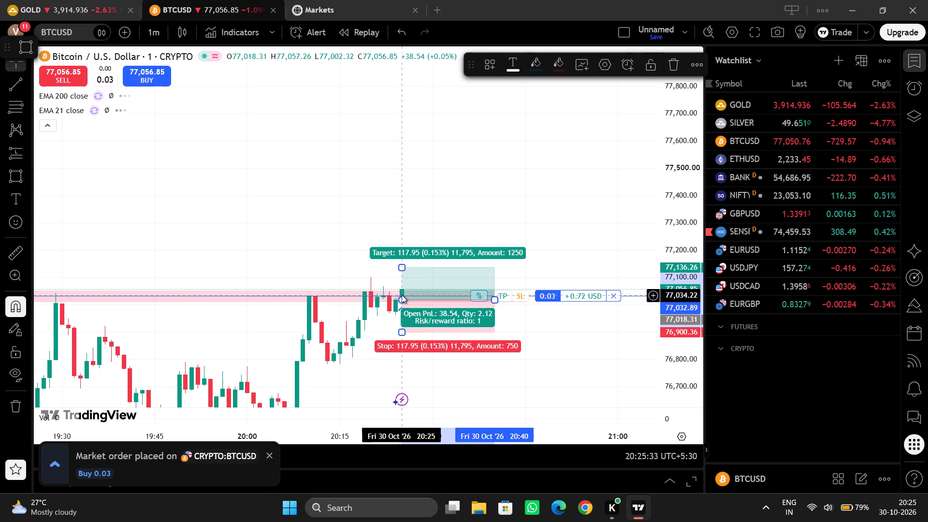
pyautogui.moveTo(430, 308); pyautogui.dragTo(432, 305)
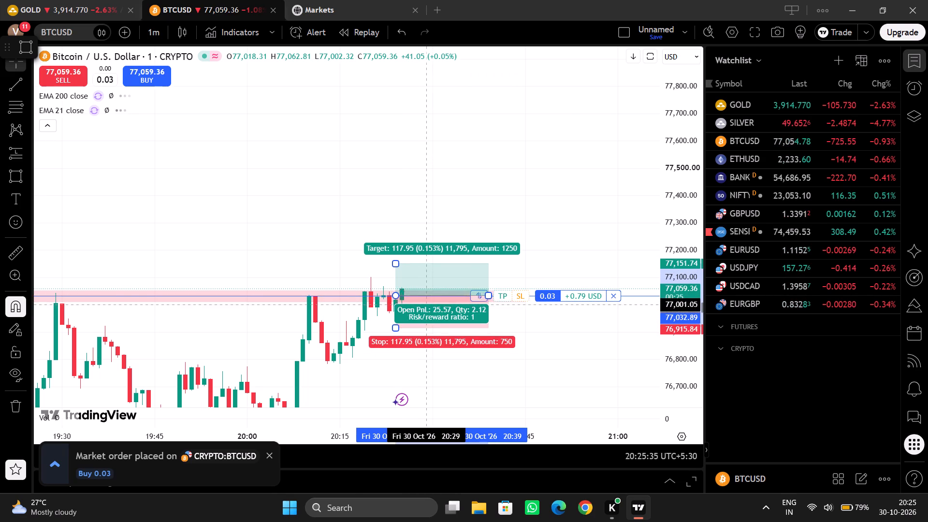
pyautogui.moveTo(432, 305); pyautogui.dragTo(434, 304)
# Shorten the long position projection so that it ends at 20:32.
pyautogui.moveTo(586, 348); pyautogui.dragTo(478, 345)
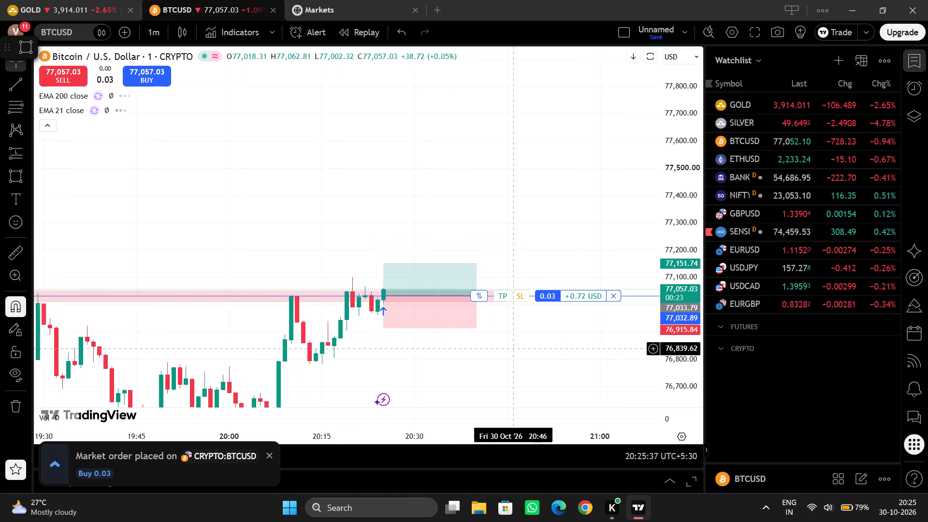
pyautogui.moveTo(478, 345); pyautogui.dragTo(478, 345)
pyautogui.moveTo(444, 291); pyautogui.dragTo(390, 294)
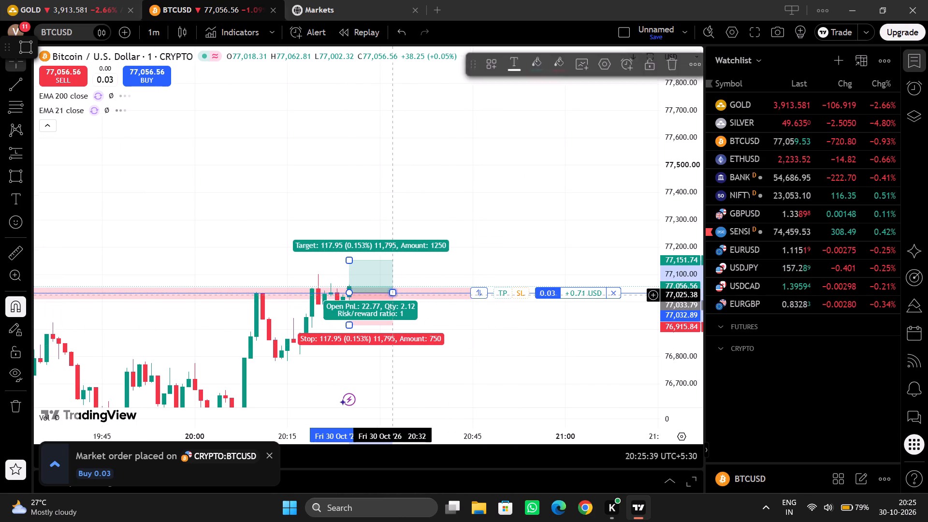
pyautogui.click(449, 353)
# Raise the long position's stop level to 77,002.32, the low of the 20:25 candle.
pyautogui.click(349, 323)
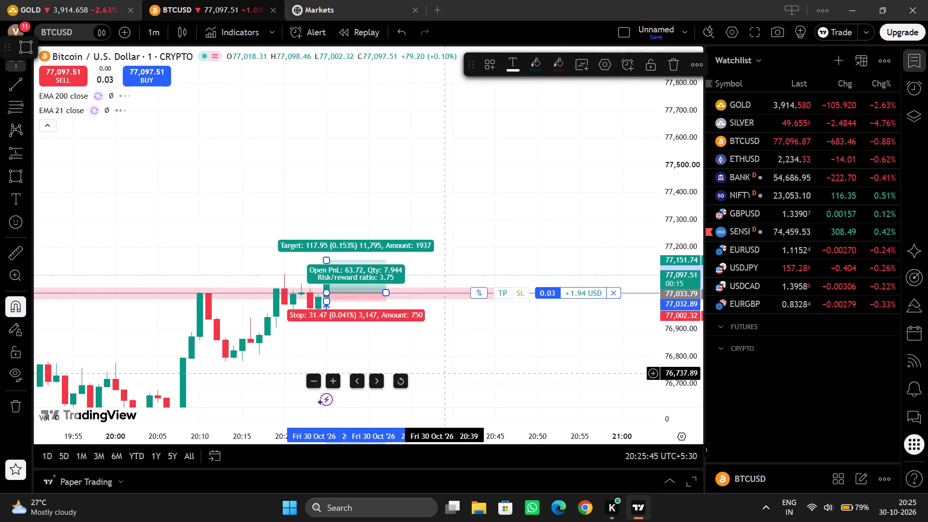
# Lower the long position's stop level to about 76,947, below the low before the entry candle.
pyautogui.moveTo(683, 399); pyautogui.dragTo(665, 317)
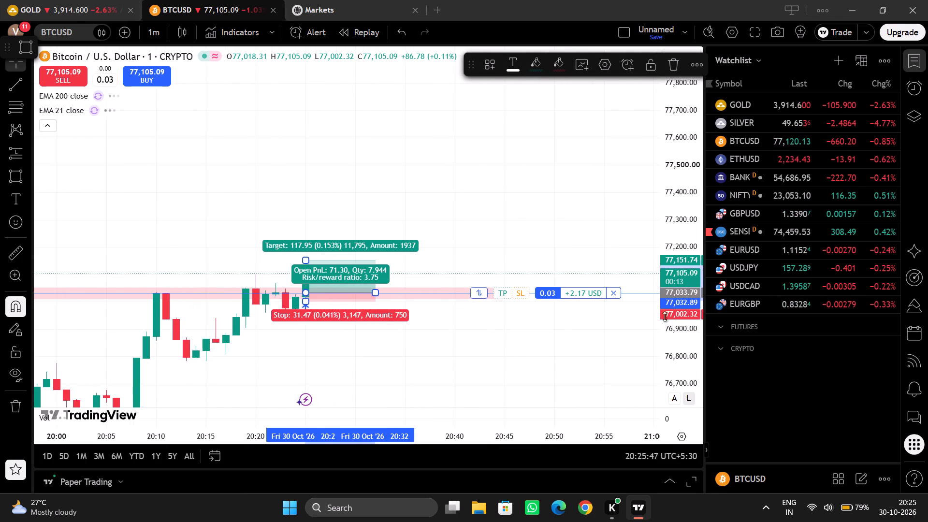
pyautogui.moveTo(665, 317); pyautogui.dragTo(662, 302)
pyautogui.moveTo(504, 305); pyautogui.dragTo(569, 134)
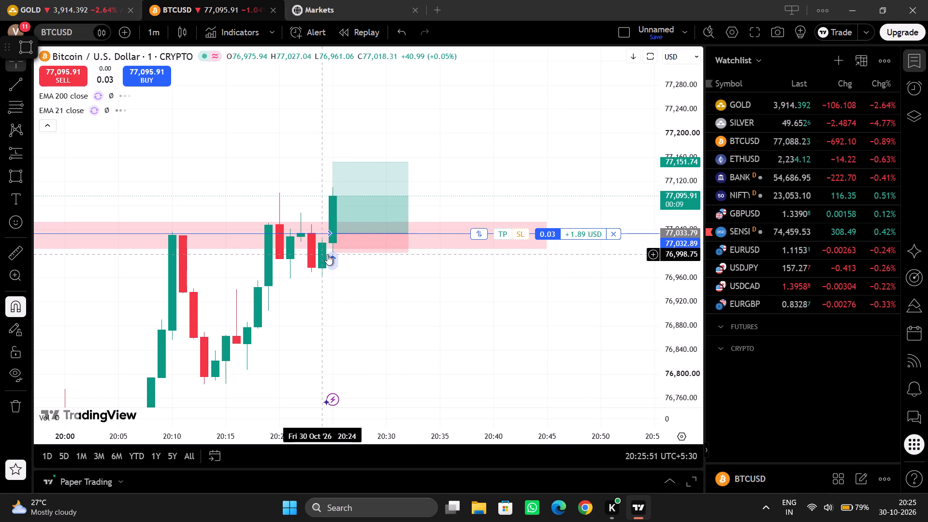
pyautogui.click(341, 246)
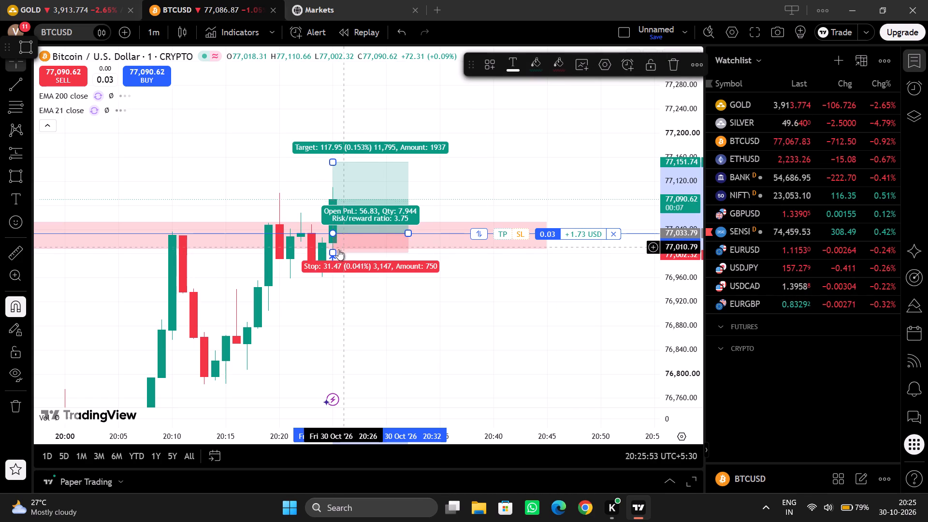
pyautogui.click(334, 252)
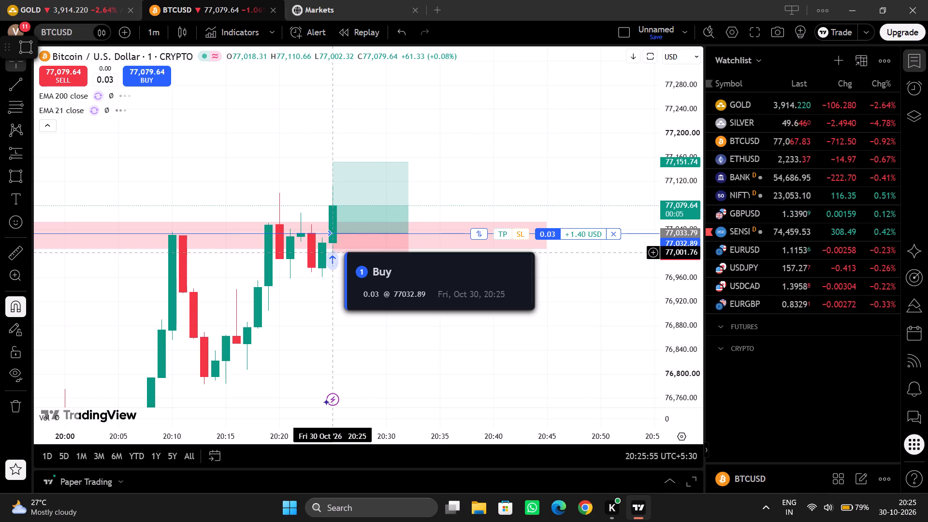
pyautogui.click(298, 320)
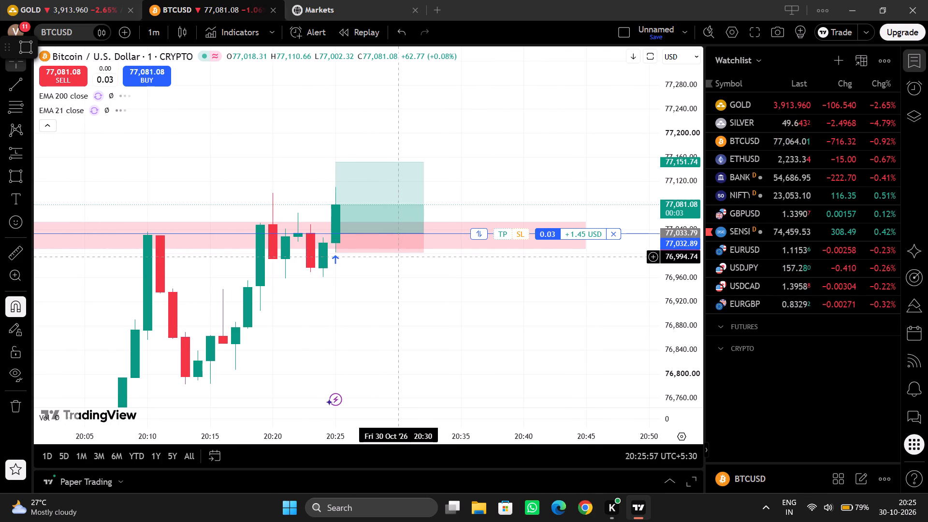
pyautogui.click(398, 246)
pyautogui.moveTo(338, 251); pyautogui.dragTo(338, 283)
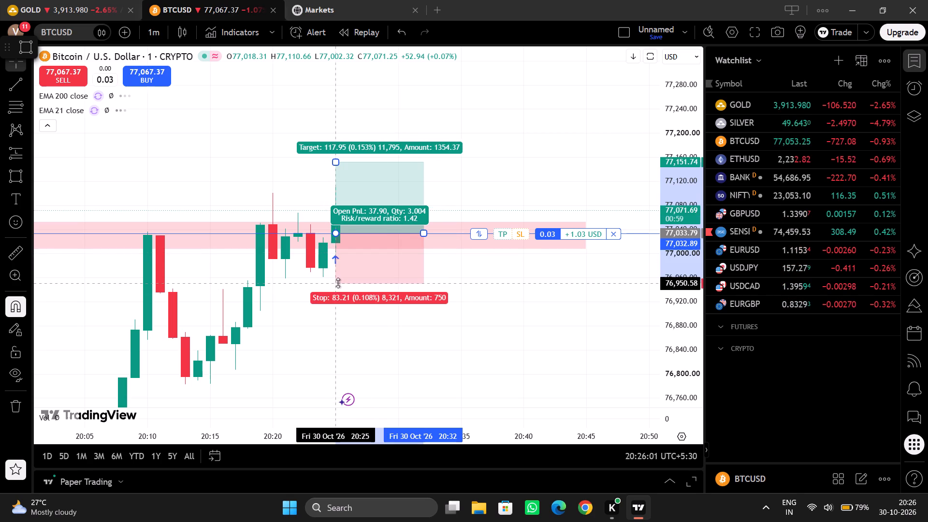
pyautogui.moveTo(338, 283); pyautogui.dragTo(330, 285)
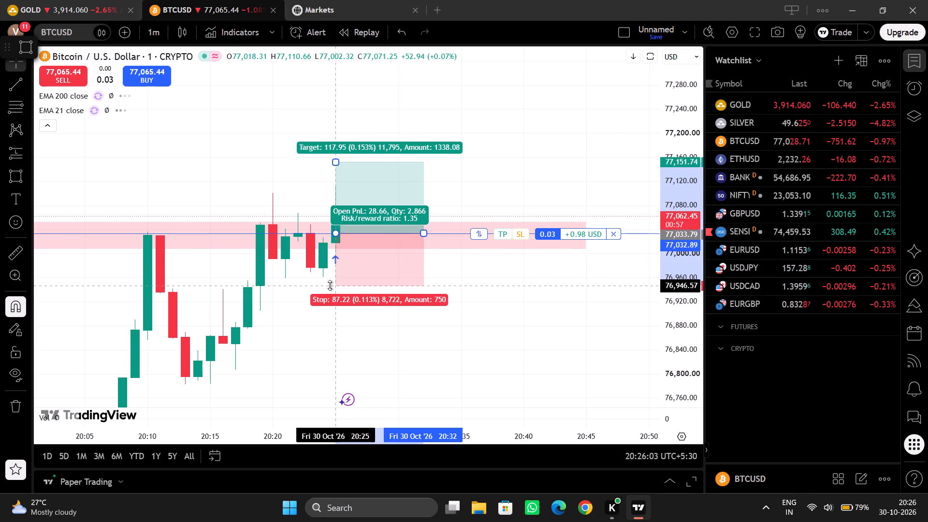
# Raise the long position projection's stop level to 76,961.06, the low of the 20:24 candle.
pyautogui.moveTo(330, 285); pyautogui.dragTo(329, 285)
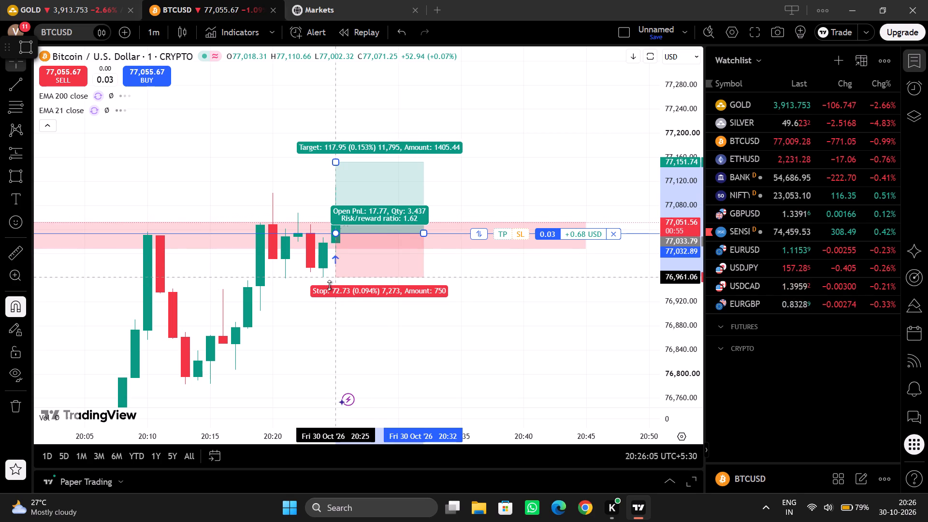
pyautogui.moveTo(329, 285); pyautogui.dragTo(329, 283)
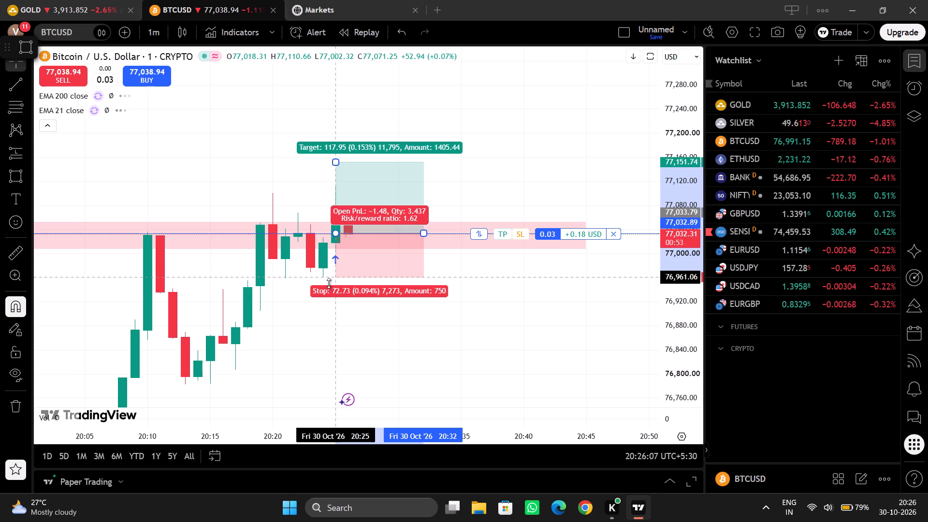
pyautogui.moveTo(329, 283); pyautogui.dragTo(328, 282)
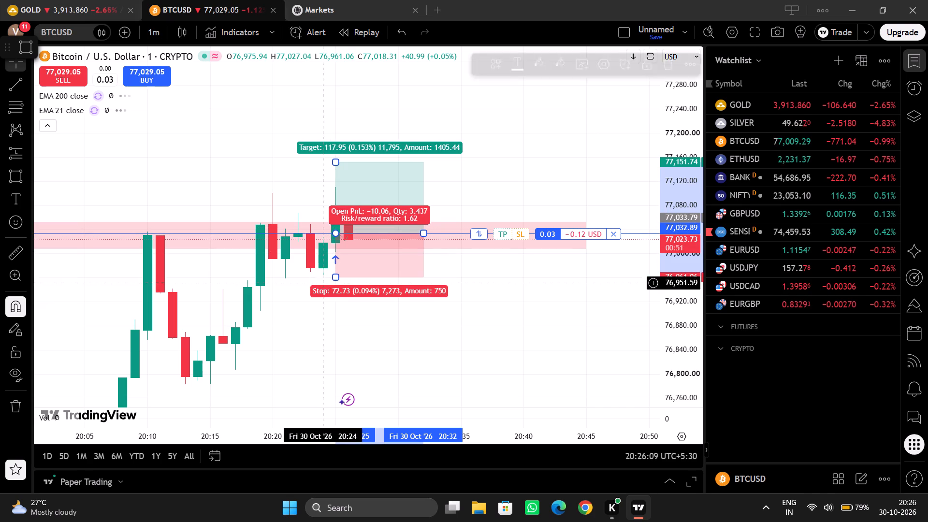
pyautogui.click(415, 321)
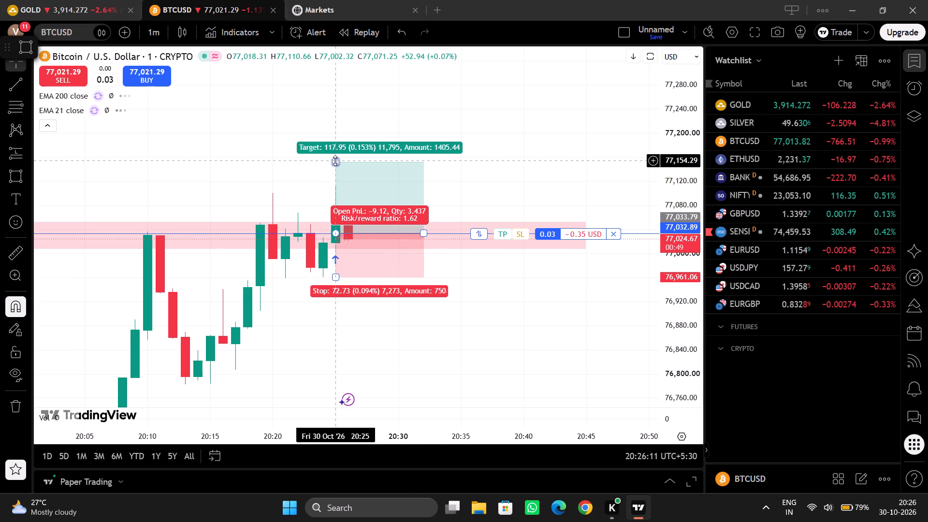
# Raise the long position projection's target to 77,251.63 for a risk/reward ratio of 3.
pyautogui.moveTo(335, 160); pyautogui.dragTo(341, 121)
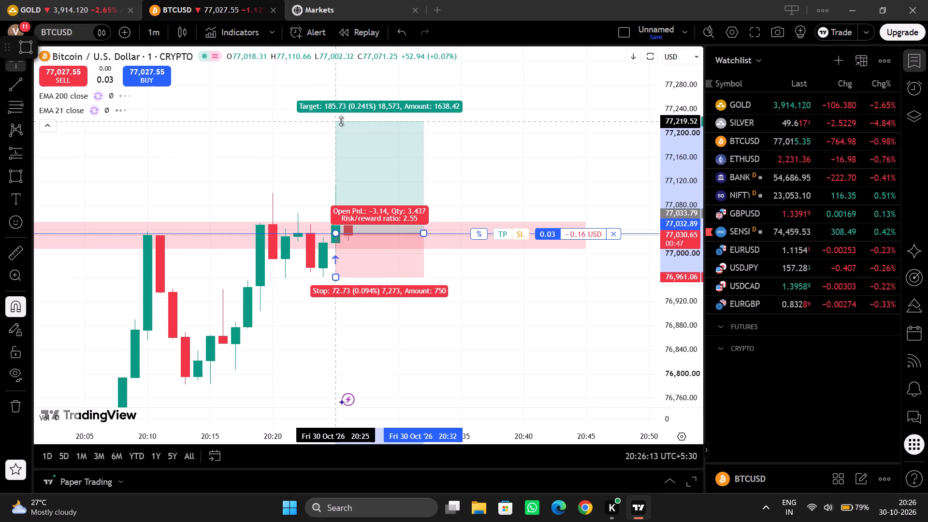
pyautogui.moveTo(341, 121); pyautogui.dragTo(342, 113)
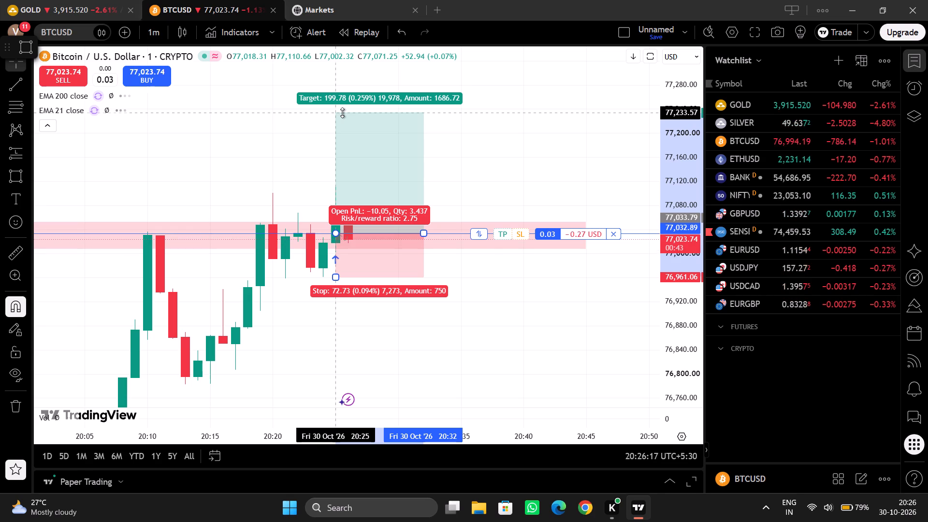
pyautogui.moveTo(342, 113); pyautogui.dragTo(342, 109)
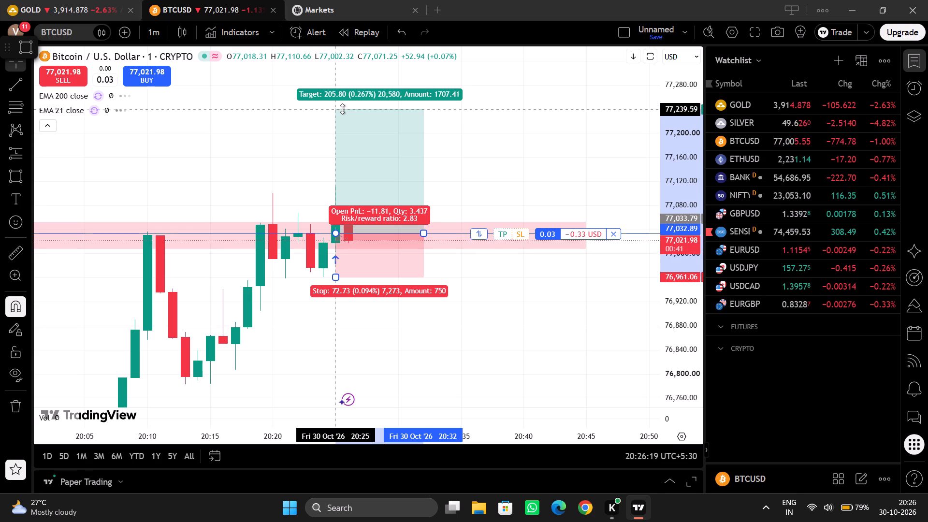
pyautogui.moveTo(342, 109); pyautogui.dragTo(336, 102)
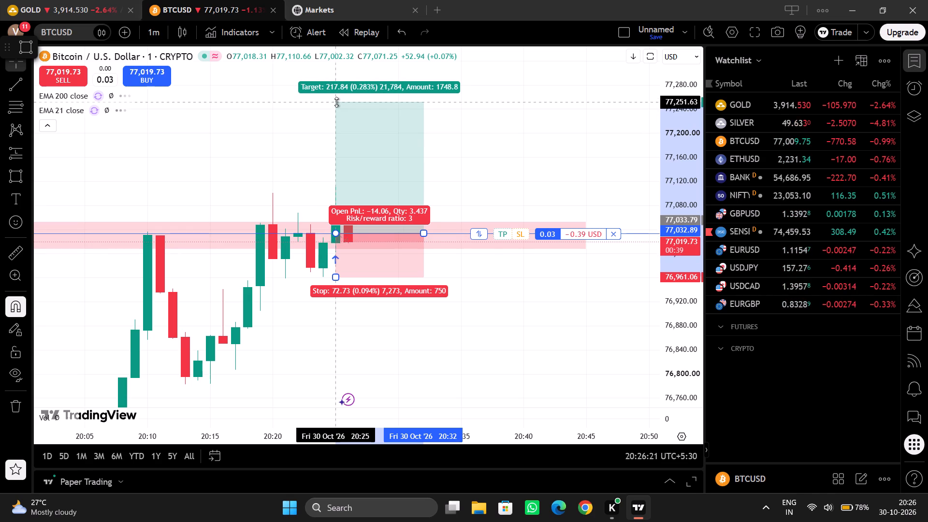
# Add a take-profit order to the open BTCUSD position at about 77,234.57, just below the projection's target.
pyautogui.click(504, 232)
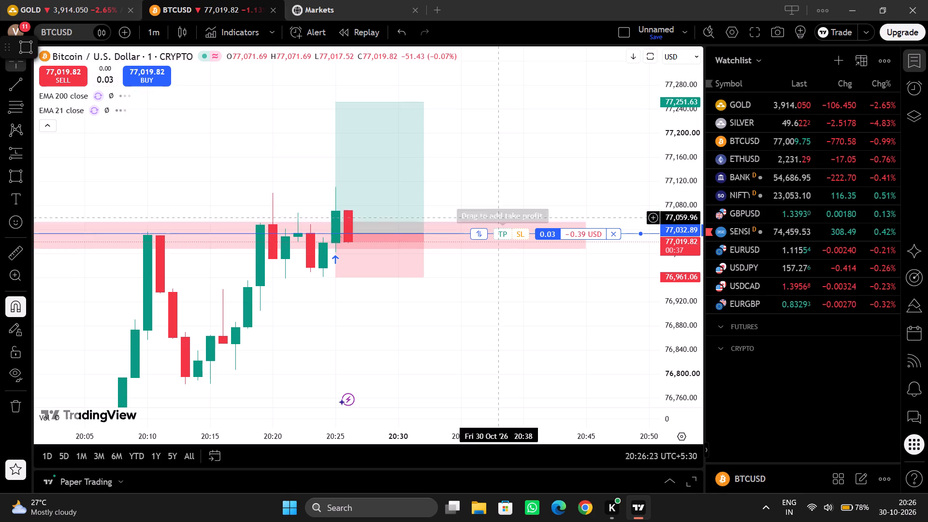
pyautogui.moveTo(503, 233); pyautogui.dragTo(486, 127)
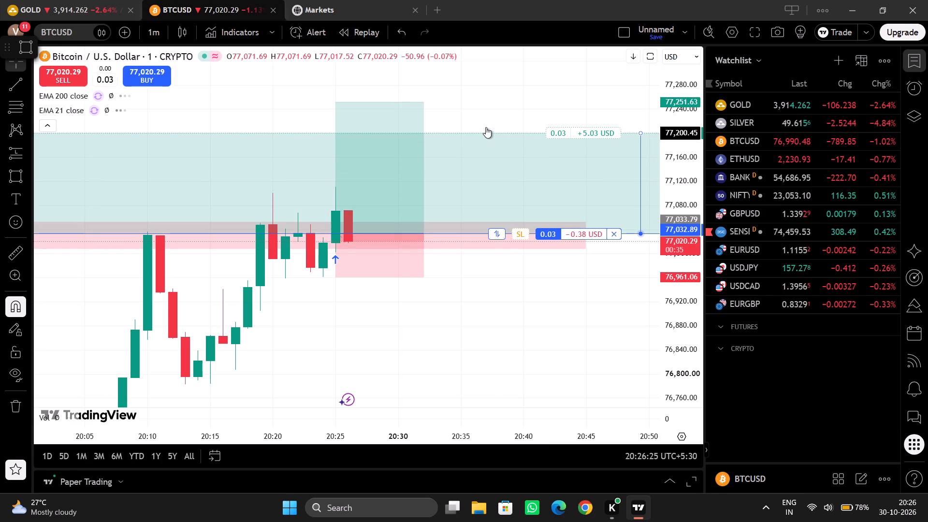
pyautogui.moveTo(486, 127); pyautogui.dragTo(464, 109)
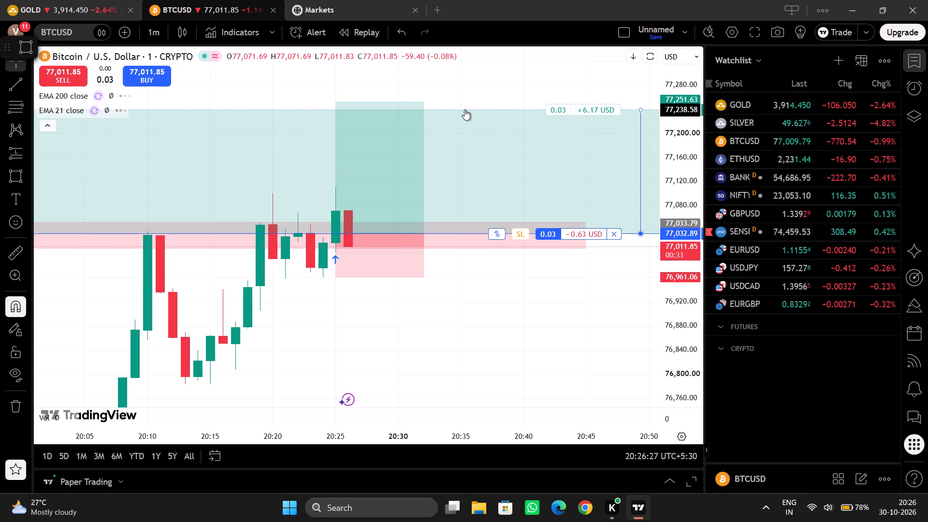
pyautogui.moveTo(464, 109); pyautogui.dragTo(289, 101)
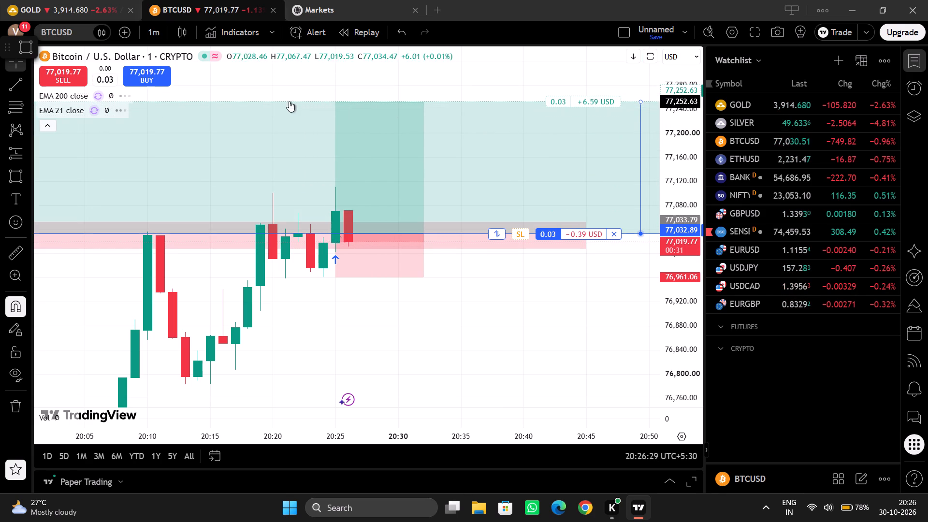
pyautogui.moveTo(289, 101); pyautogui.dragTo(282, 115)
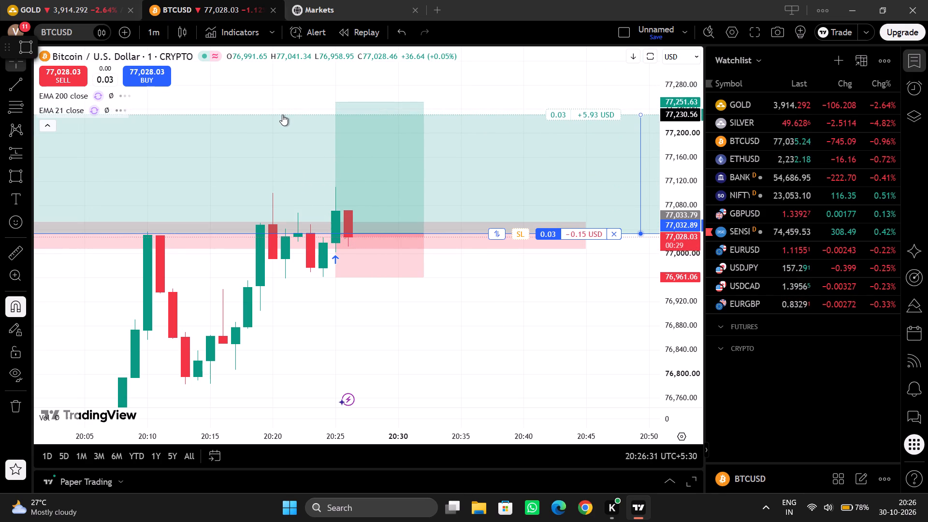
pyautogui.moveTo(282, 115); pyautogui.dragTo(283, 113)
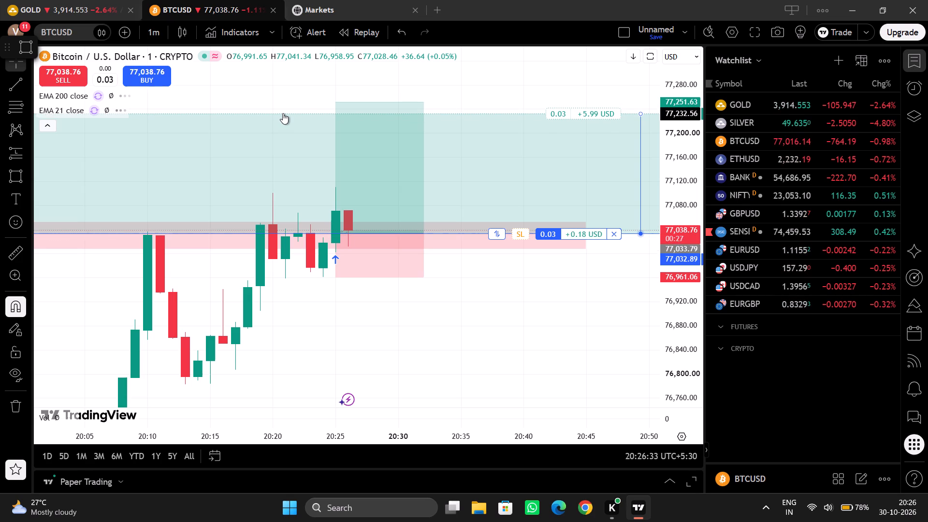
pyautogui.moveTo(283, 113); pyautogui.dragTo(283, 112)
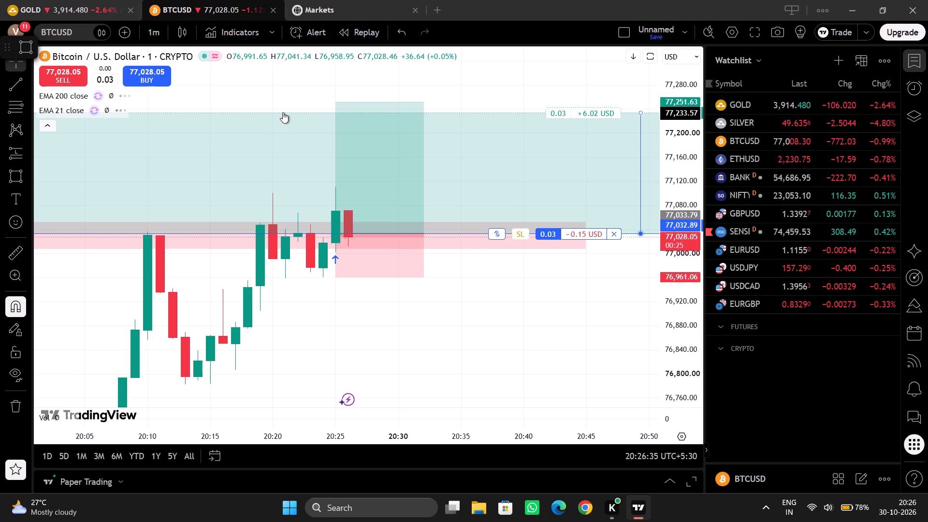
pyautogui.moveTo(283, 112); pyautogui.dragTo(283, 113)
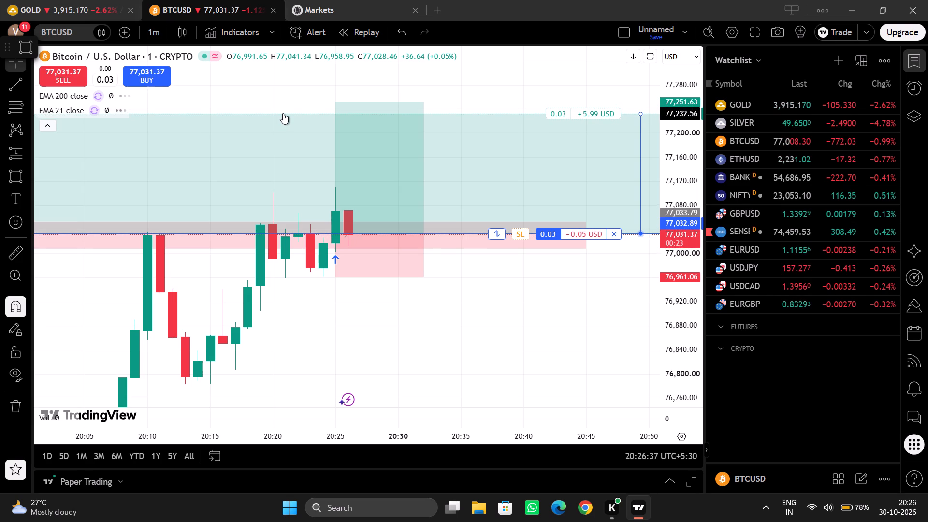
pyautogui.moveTo(283, 113); pyautogui.dragTo(283, 112)
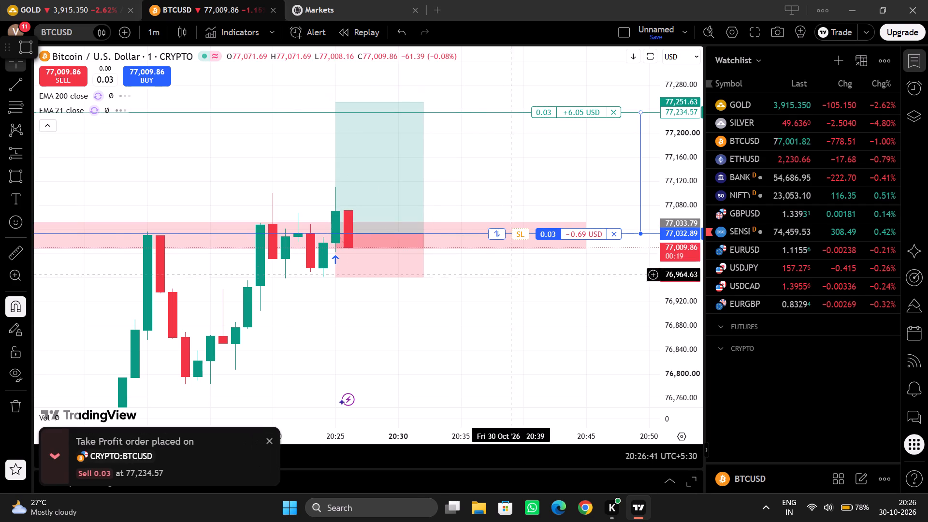
# Add a stop-loss order to the open BTCUSD position at about 76,954.60, just below the projection's stop.
pyautogui.moveTo(523, 232); pyautogui.dragTo(520, 279)
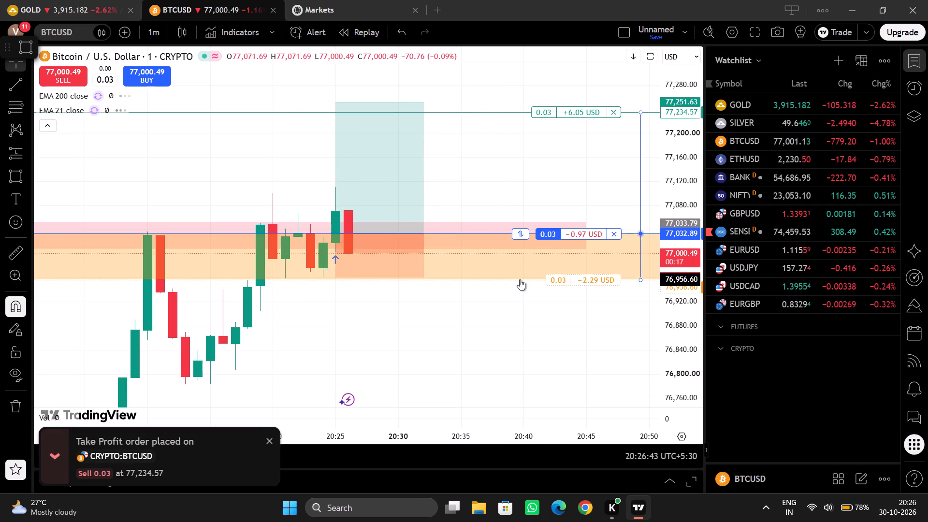
pyautogui.moveTo(520, 279); pyautogui.dragTo(520, 281)
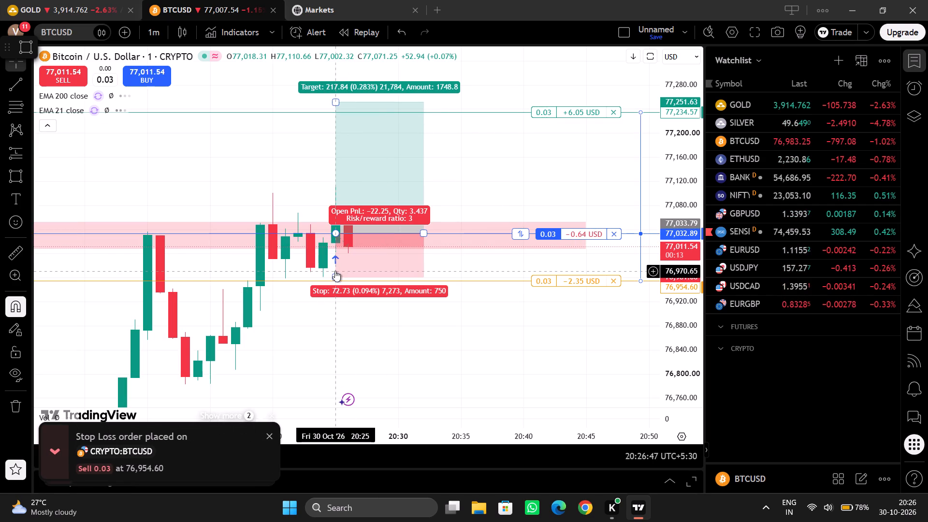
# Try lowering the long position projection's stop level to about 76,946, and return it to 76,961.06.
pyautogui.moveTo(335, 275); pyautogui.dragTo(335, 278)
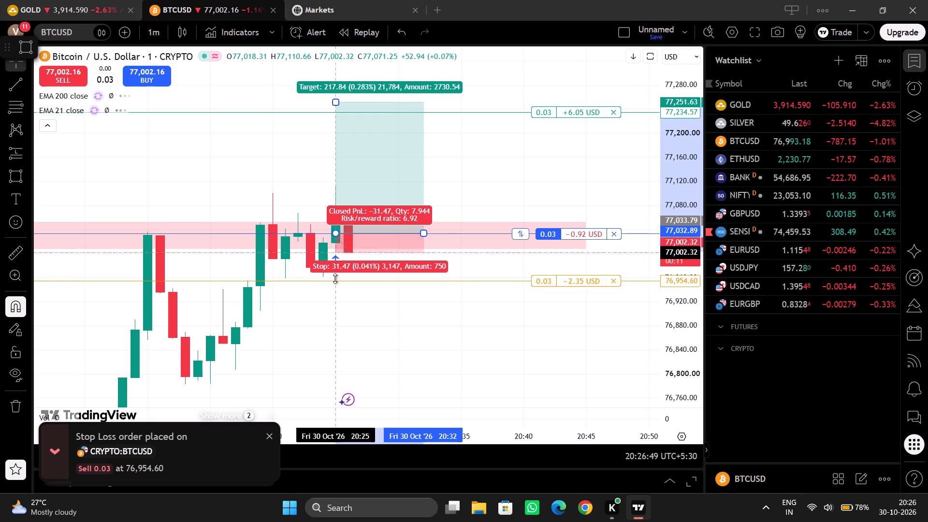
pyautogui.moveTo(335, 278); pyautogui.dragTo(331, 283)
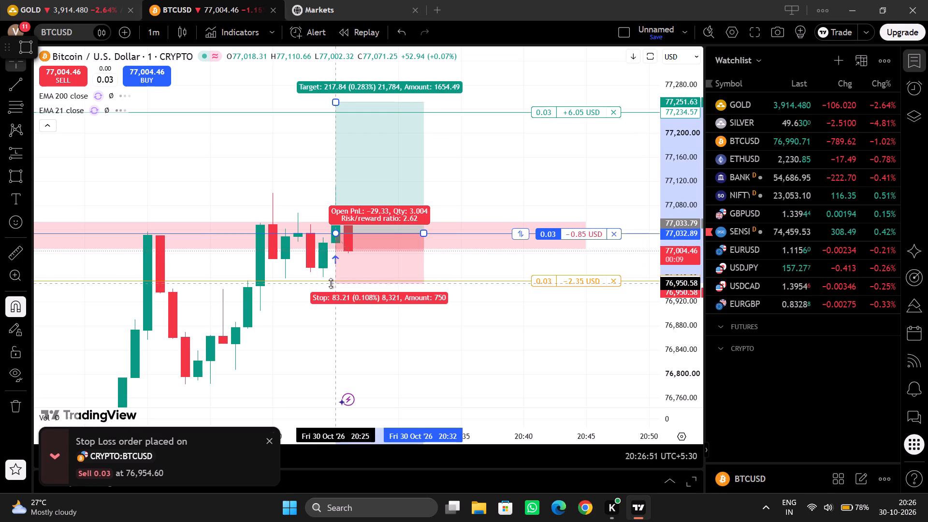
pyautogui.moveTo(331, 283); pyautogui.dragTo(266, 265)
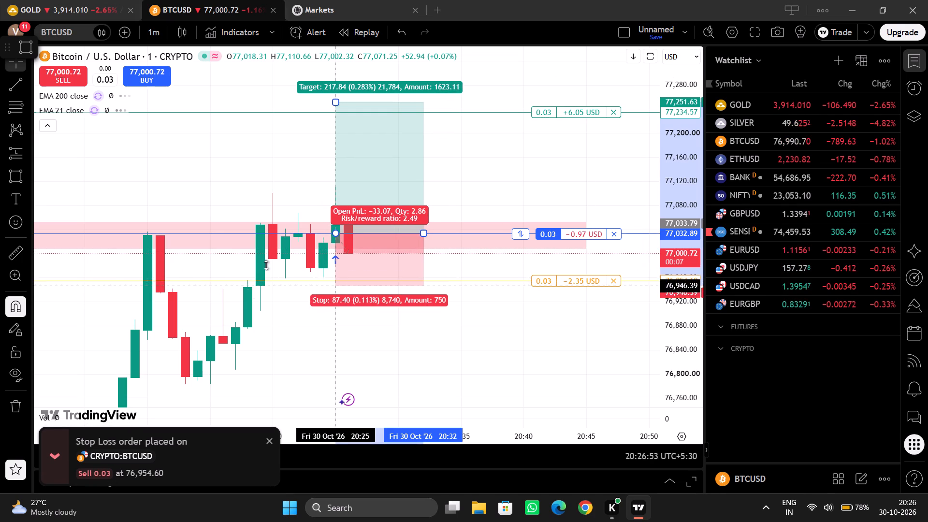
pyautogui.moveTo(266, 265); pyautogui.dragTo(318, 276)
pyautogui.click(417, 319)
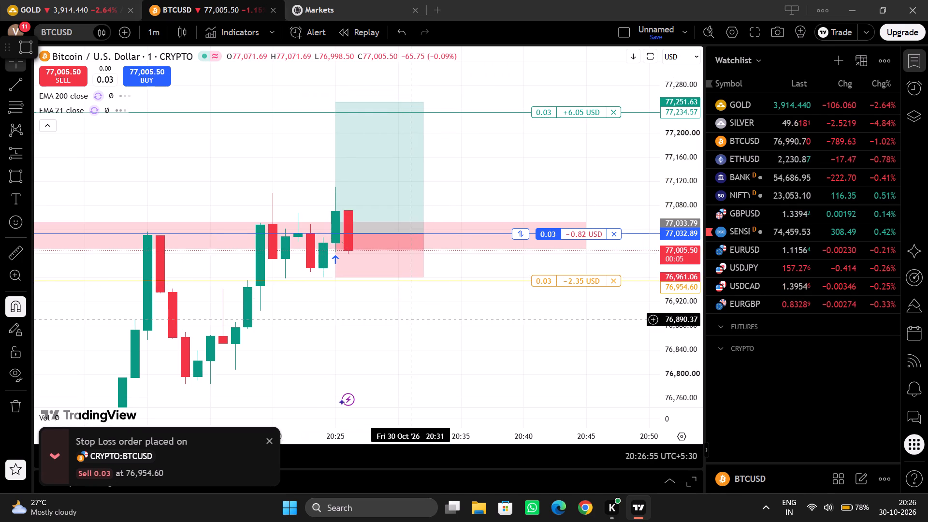
# Extend the long position projection to 20:34 and lower its target to about 77,241.
pyautogui.moveTo(430, 231); pyautogui.dragTo(456, 234)
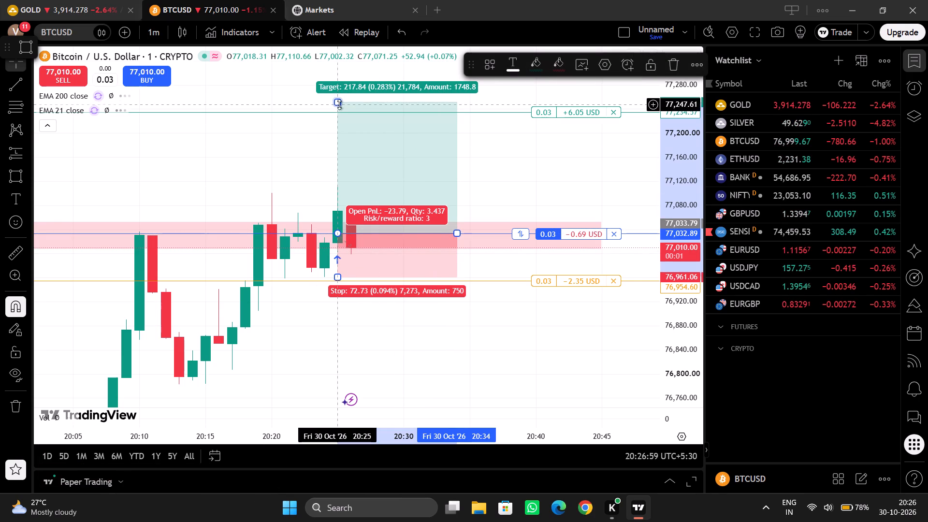
pyautogui.click(339, 104)
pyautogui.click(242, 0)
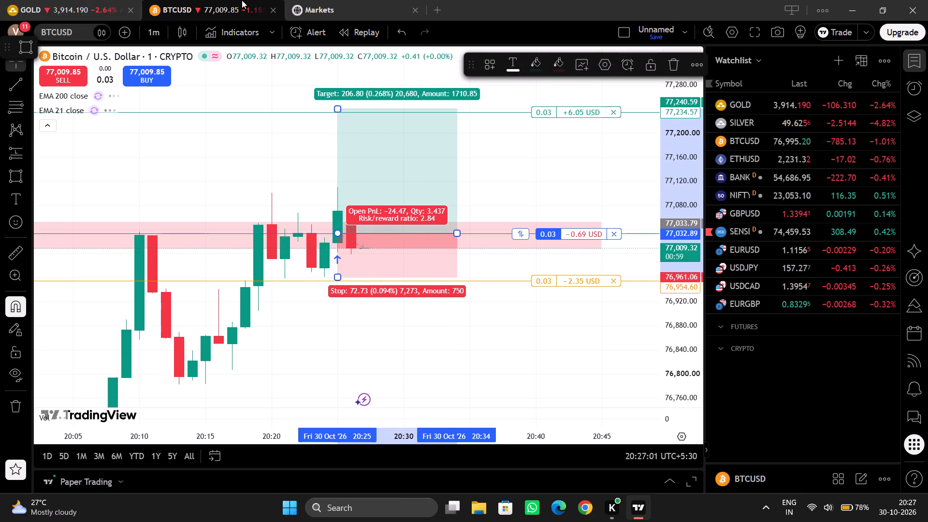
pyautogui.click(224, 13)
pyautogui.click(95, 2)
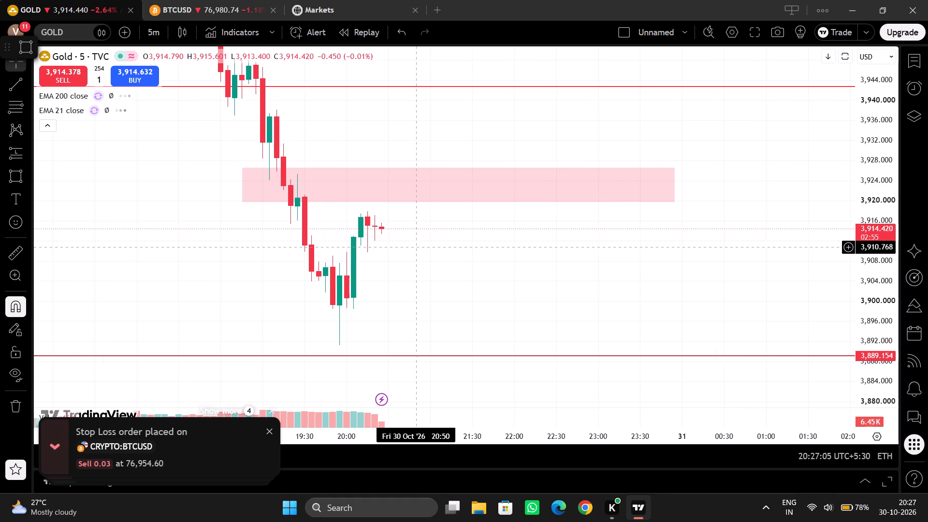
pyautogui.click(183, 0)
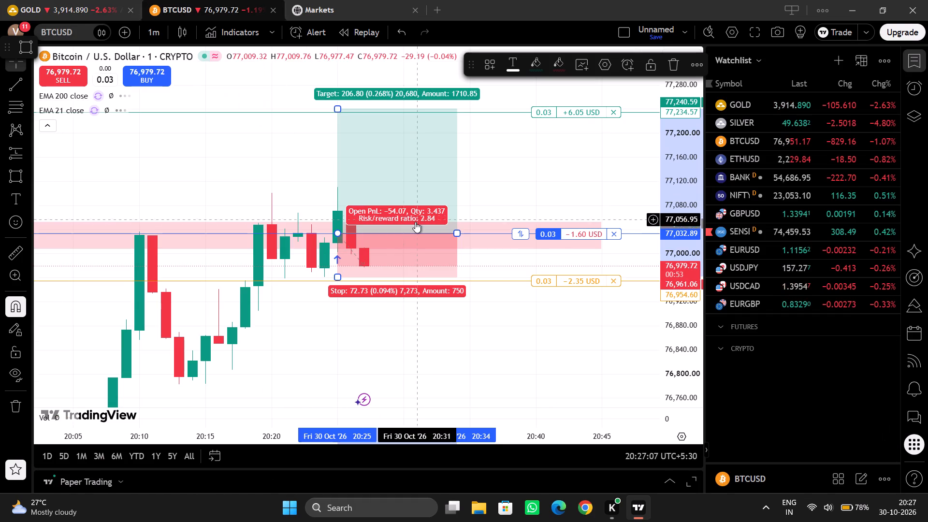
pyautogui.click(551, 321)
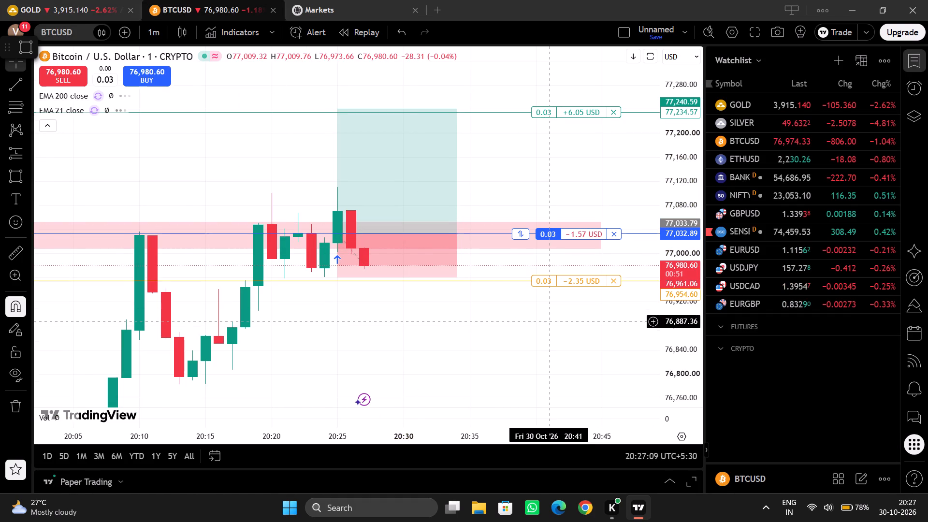
# Draw a rectangle zone over the recent BTCUSD lows from 20:20 to 20:33, spanning about 76,992 to 76,960.
pyautogui.moveTo(710, 367); pyautogui.dragTo(703, 344)
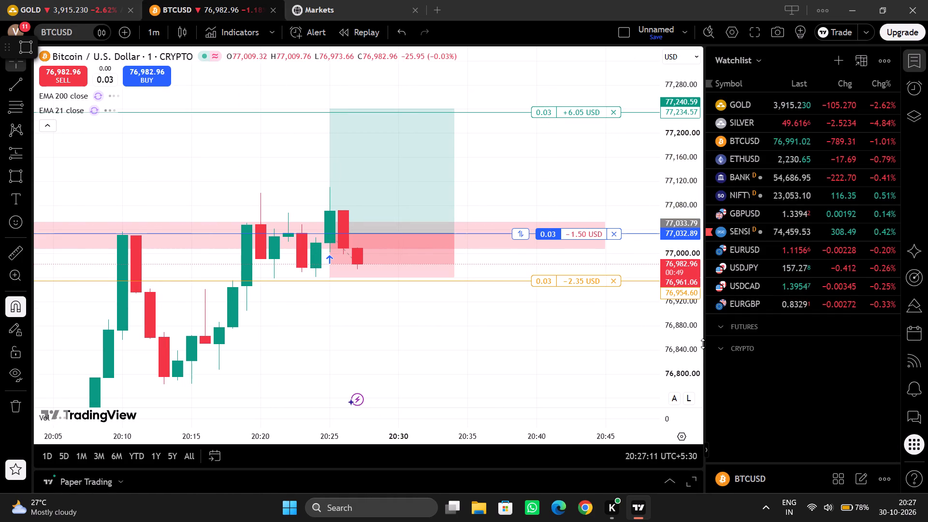
pyautogui.moveTo(703, 344); pyautogui.dragTo(704, 345)
pyautogui.moveTo(691, 347); pyautogui.dragTo(671, 268)
pyautogui.moveTo(526, 293); pyautogui.dragTo(544, 278)
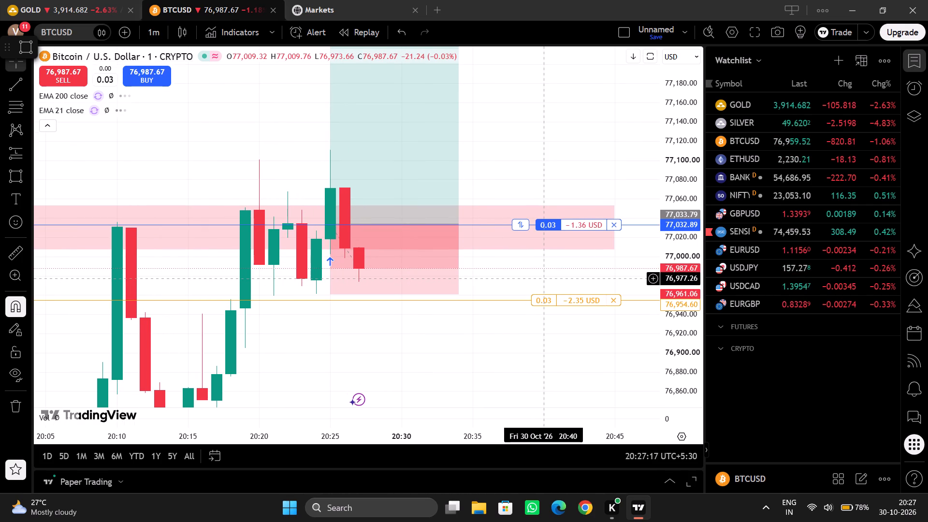
pyautogui.click(503, 159)
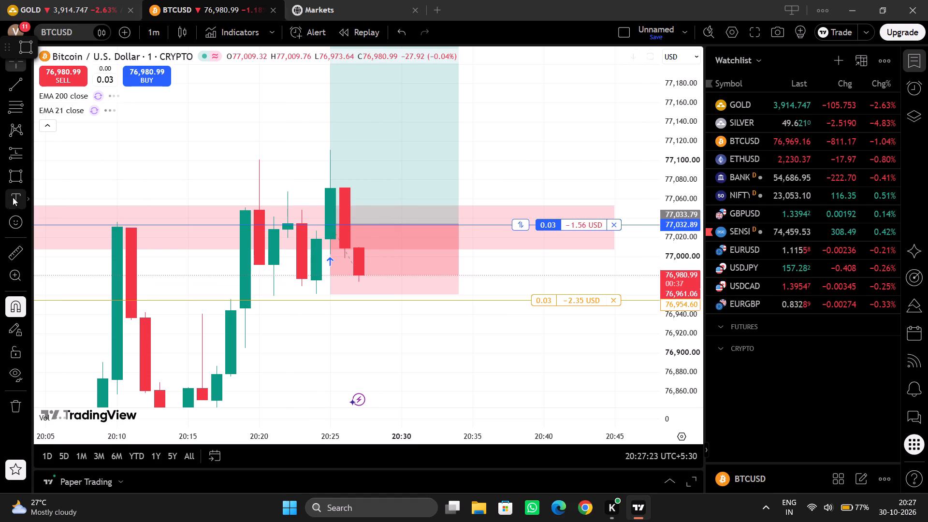
pyautogui.click(14, 182)
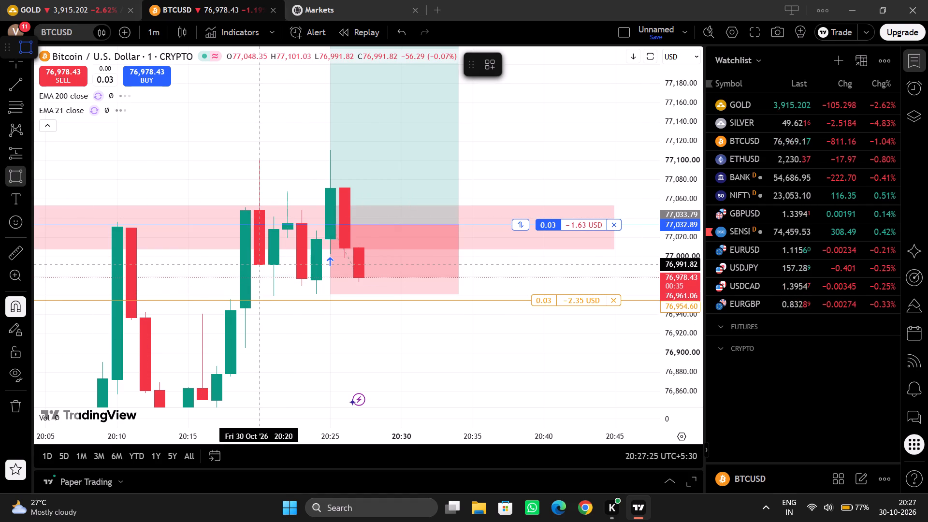
pyautogui.moveTo(257, 283); pyautogui.dragTo(361, 291)
pyautogui.click(440, 295)
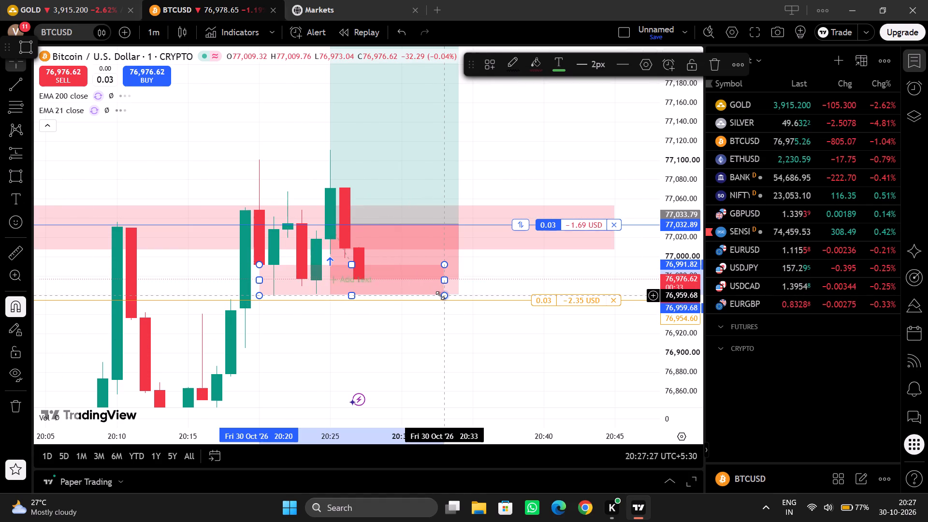
# Lower the new rectangle's upper edge to about 76,976 and extend its end to 20:35.
pyautogui.moveTo(446, 262); pyautogui.dragTo(446, 281)
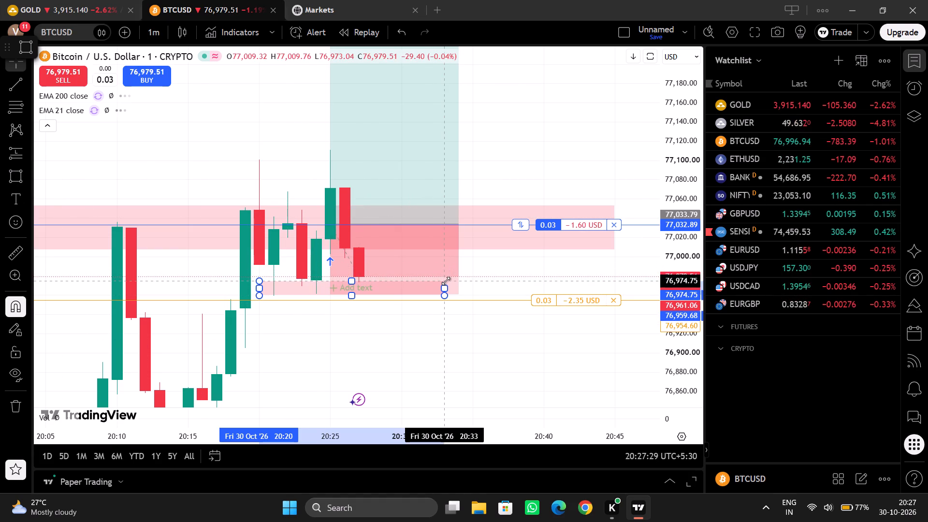
pyautogui.moveTo(446, 281); pyautogui.dragTo(446, 279)
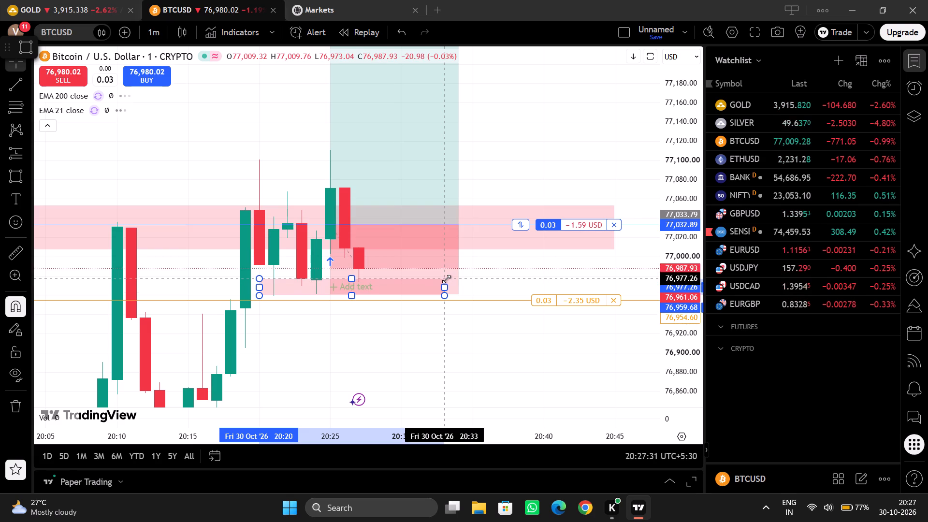
pyautogui.moveTo(446, 279); pyautogui.dragTo(446, 279)
pyautogui.moveTo(448, 285); pyautogui.dragTo(478, 285)
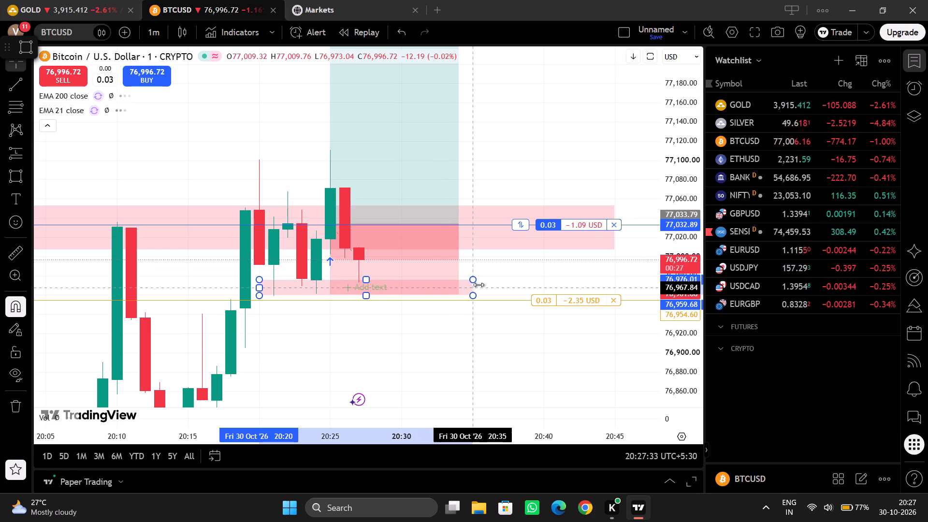
pyautogui.moveTo(478, 285); pyautogui.dragTo(479, 285)
# Change the new support rectangle's fill colour to green.
pyautogui.click(533, 66)
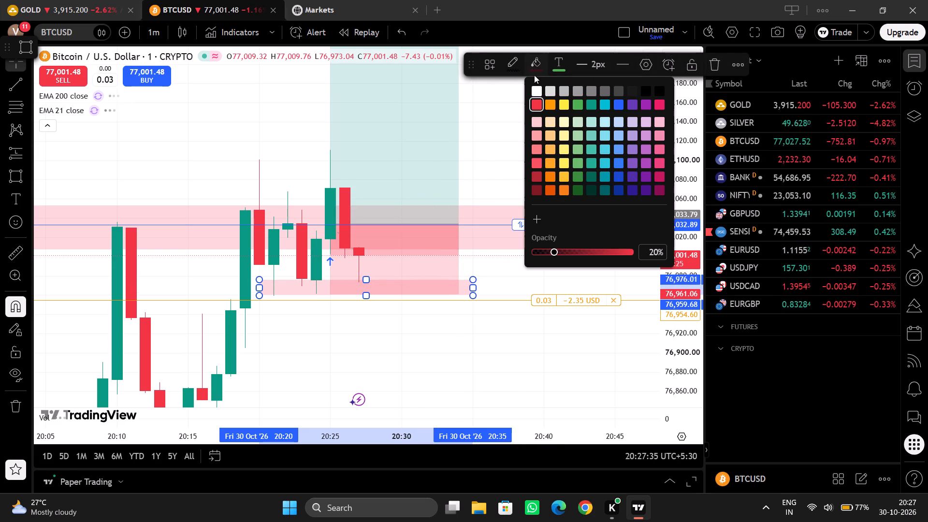
pyautogui.click(576, 110)
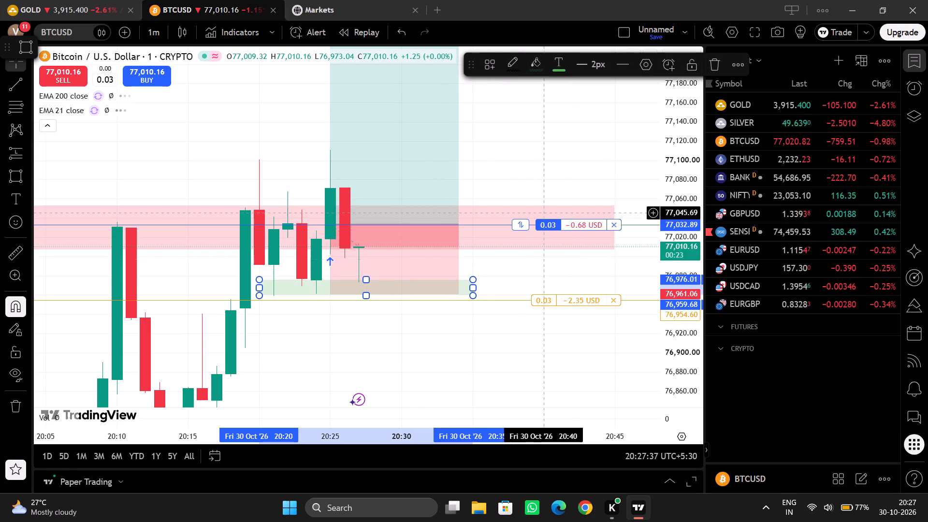
# Extend the green support rectangle's end to 20:36 and deselect it.
pyautogui.moveTo(477, 287); pyautogui.dragTo(492, 285)
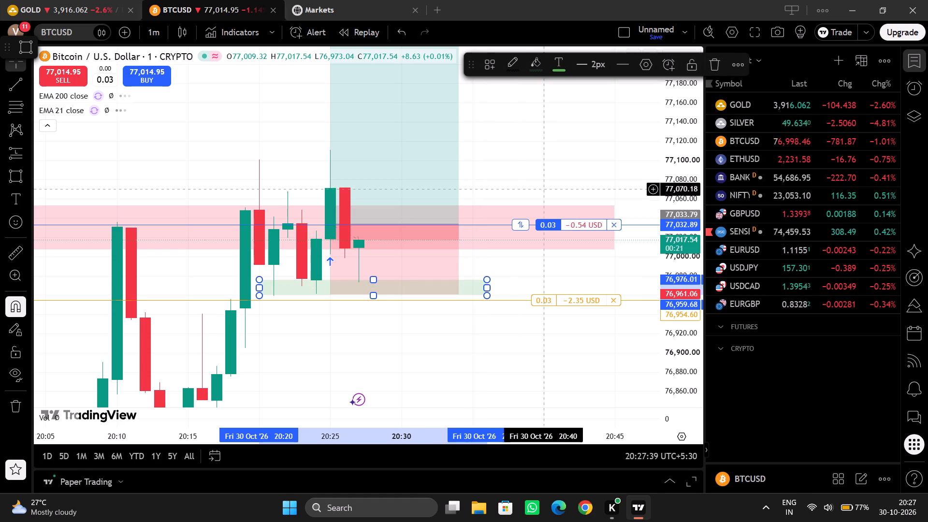
pyautogui.click(543, 185)
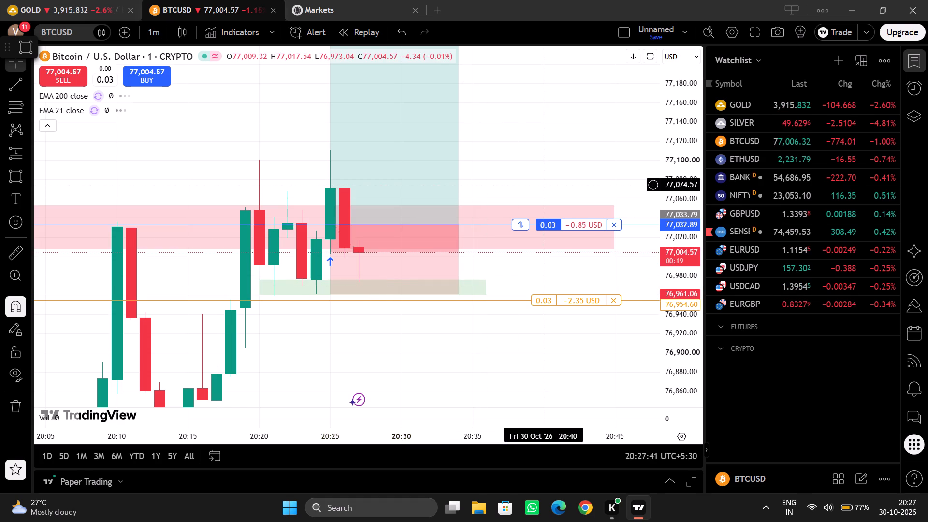
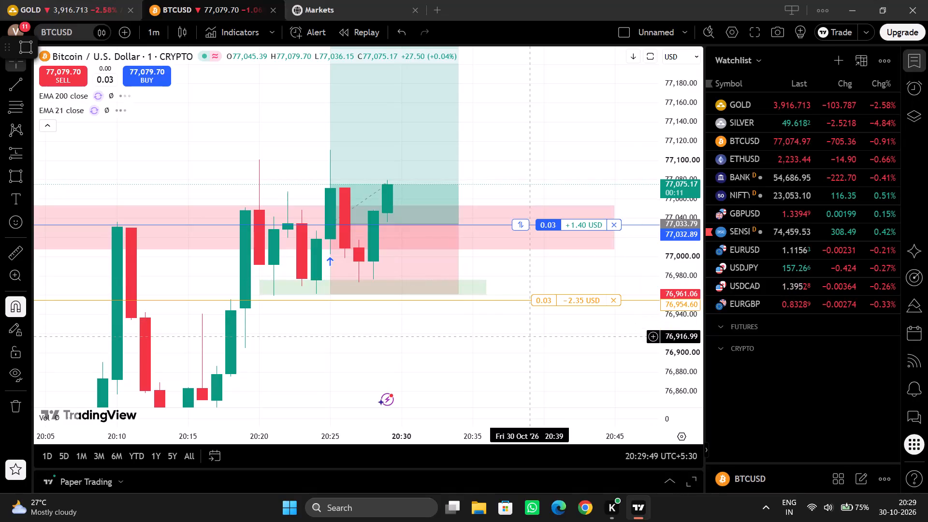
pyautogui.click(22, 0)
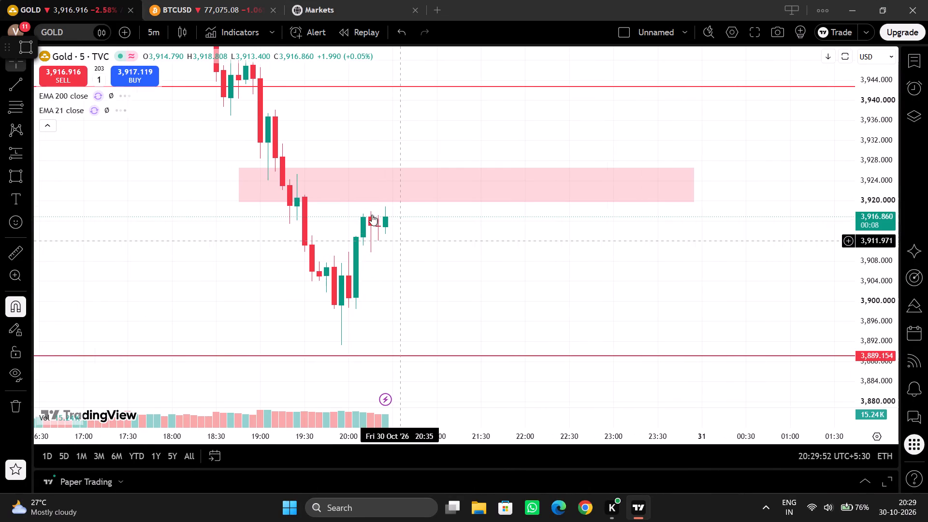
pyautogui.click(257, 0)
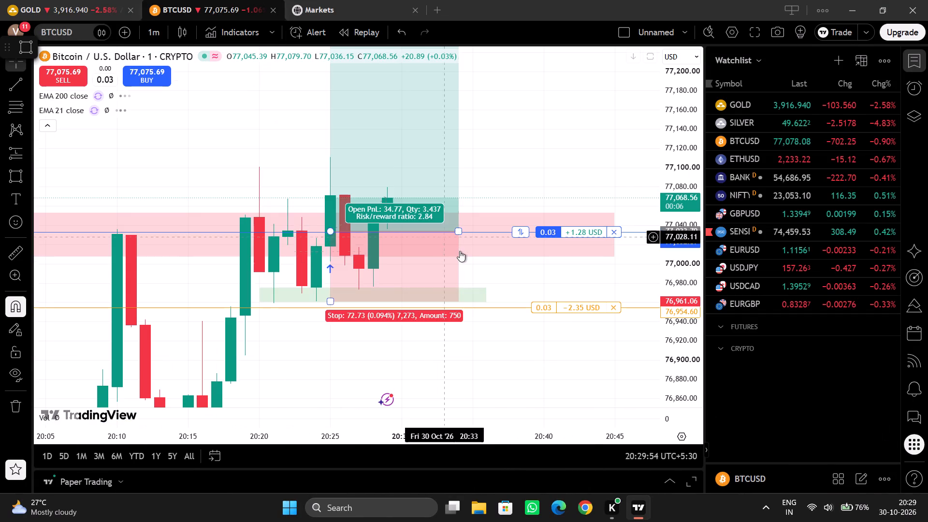
# Raise the target level of the BTCUSD long position projection to about 77,252.
pyautogui.moveTo(555, 137); pyautogui.dragTo(580, 268)
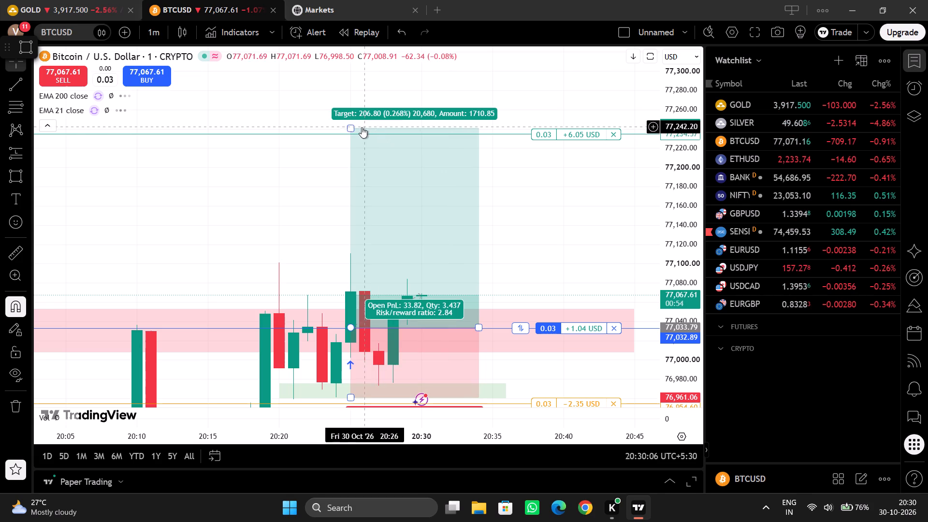
pyautogui.moveTo(349, 127); pyautogui.dragTo(350, 118)
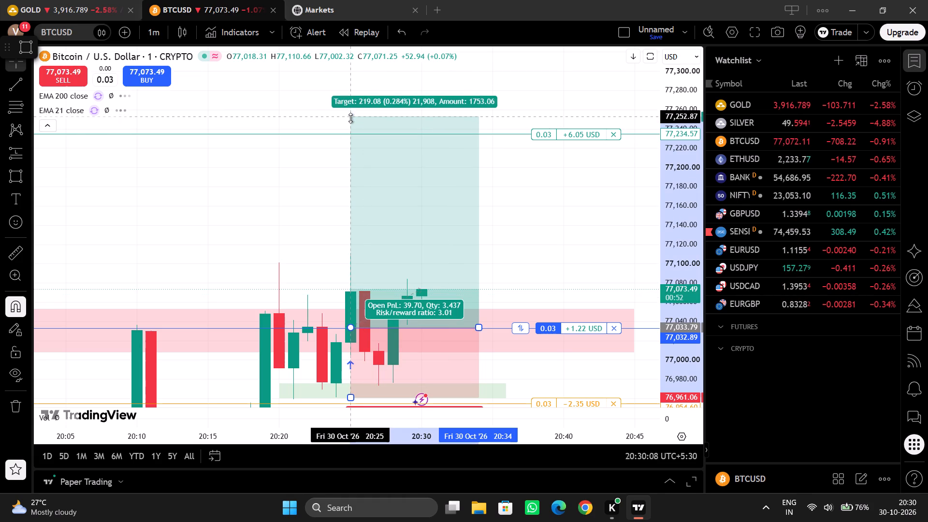
pyautogui.moveTo(350, 118); pyautogui.dragTo(350, 117)
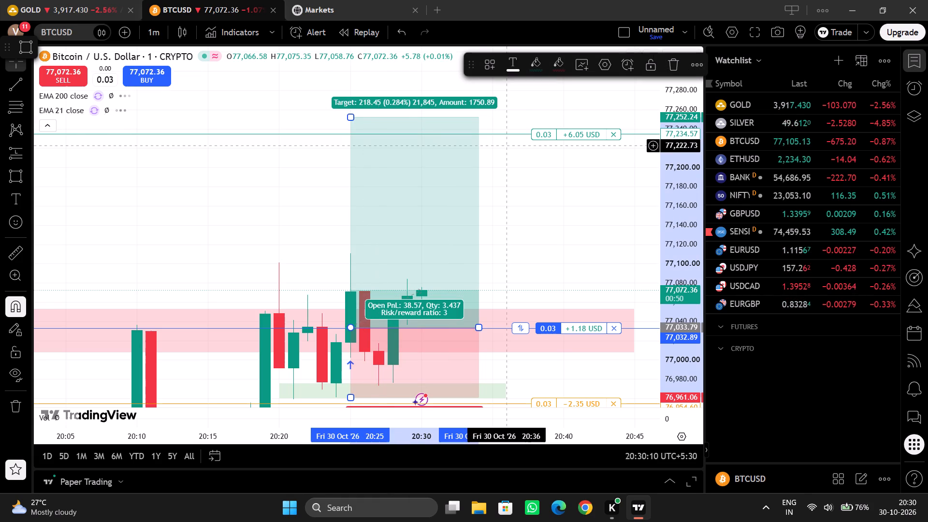
# Move the BTCUSD take-profit order up to 77,252.24, in line with the projection's target.
pyautogui.moveTo(560, 134); pyautogui.dragTo(557, 121)
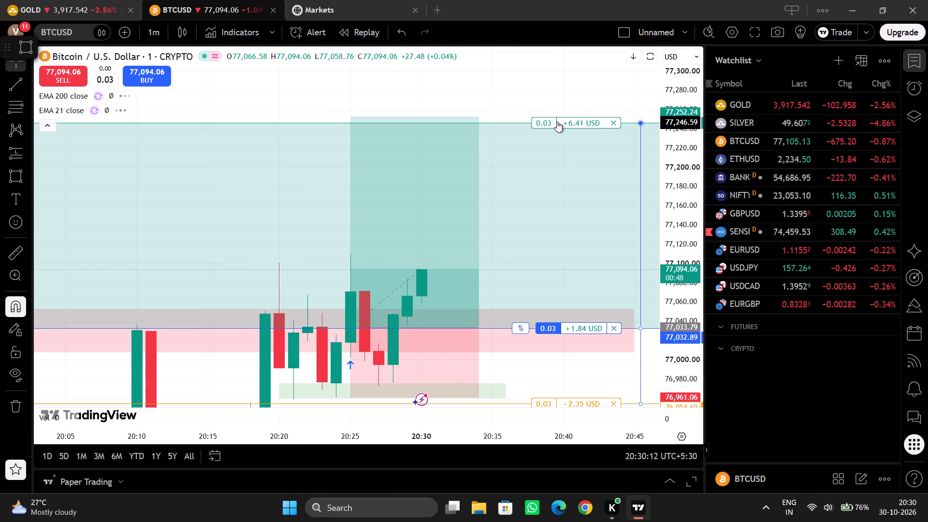
pyautogui.moveTo(557, 121); pyautogui.dragTo(557, 117)
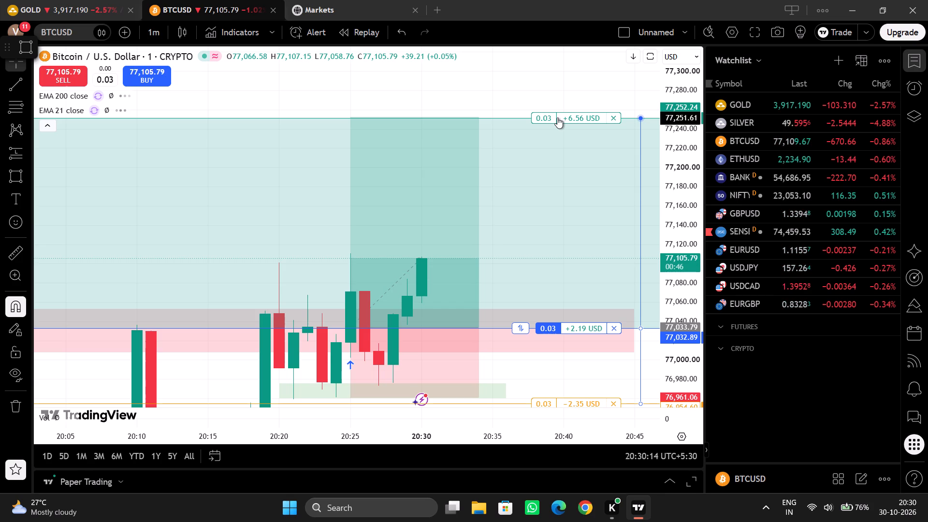
pyautogui.moveTo(557, 117); pyautogui.dragTo(554, 117)
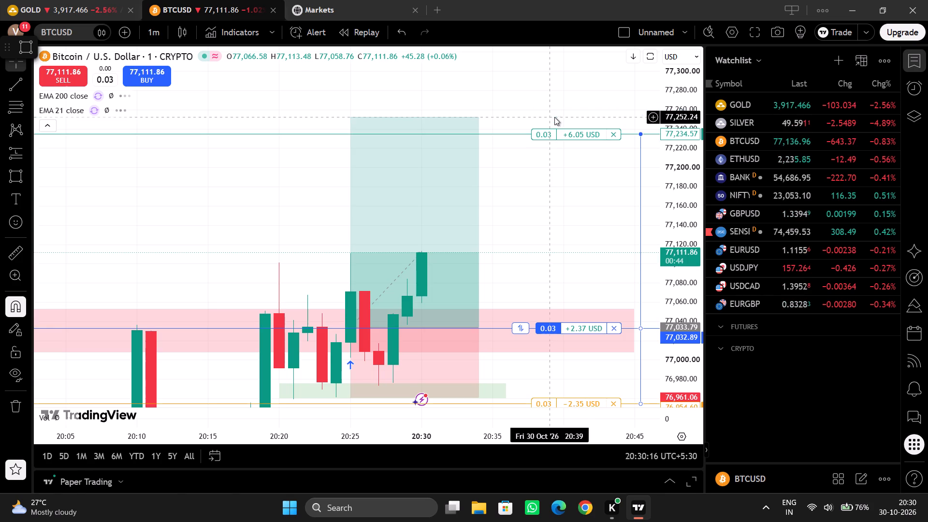
# Examine the BTCUSD one-minute price action around the open position and glance at the gold five-minute chart.
pyautogui.scroll(-1, 554, 264)
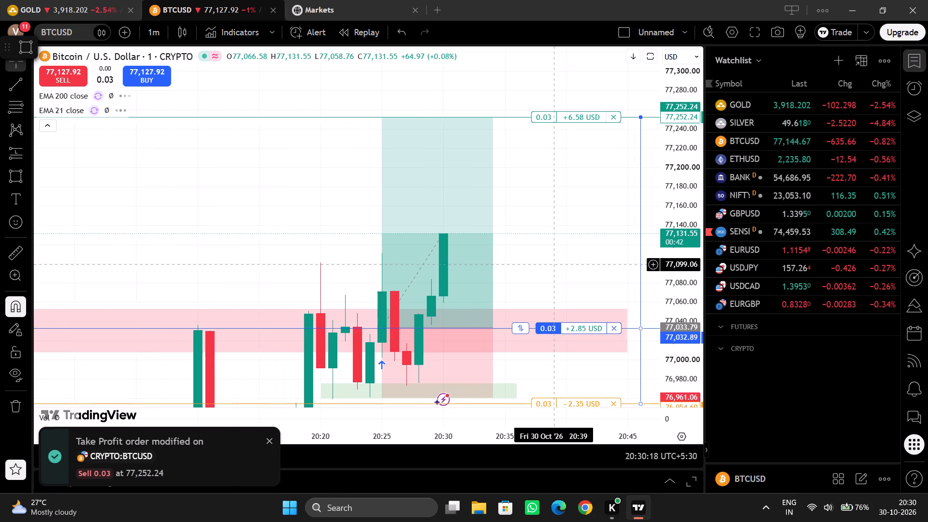
pyautogui.moveTo(690, 159); pyautogui.dragTo(686, 203)
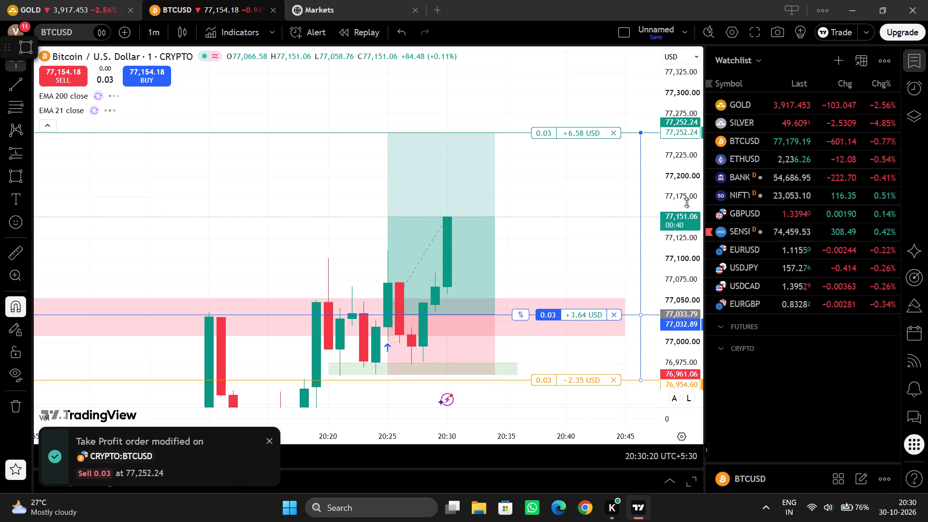
pyautogui.moveTo(560, 210); pyautogui.dragTo(521, 187)
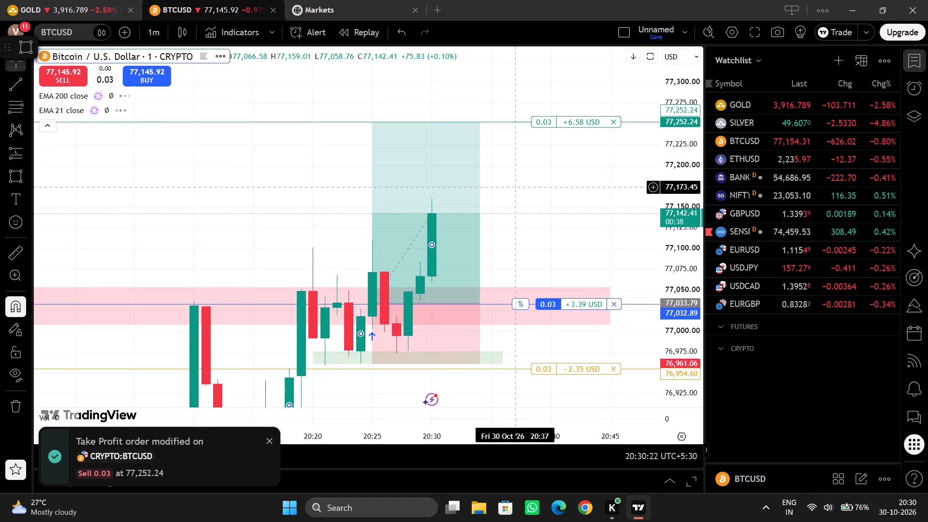
pyautogui.moveTo(521, 187); pyautogui.dragTo(522, 175)
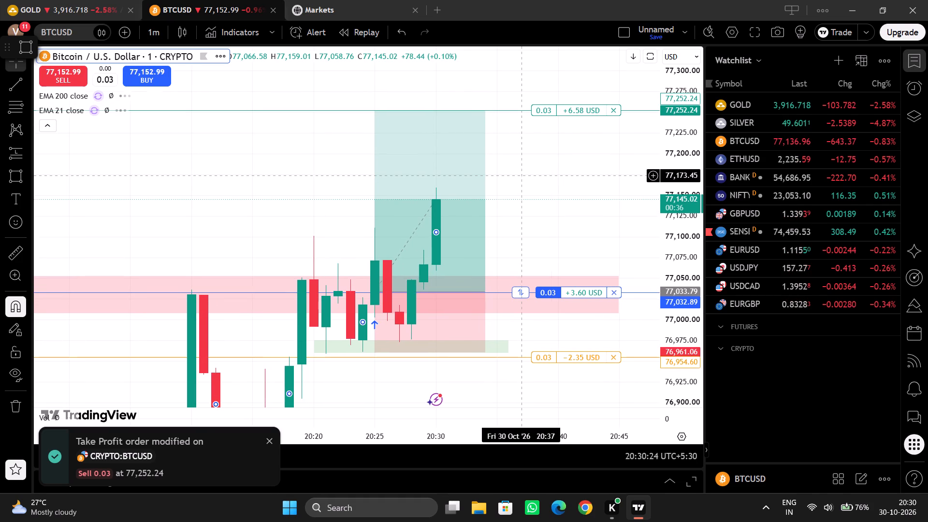
pyautogui.click(107, 0)
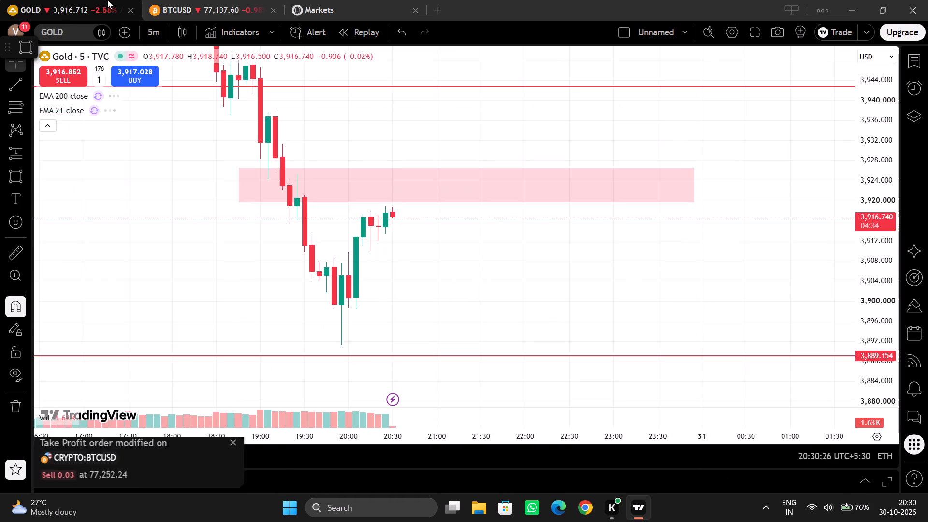
pyautogui.click(184, 0)
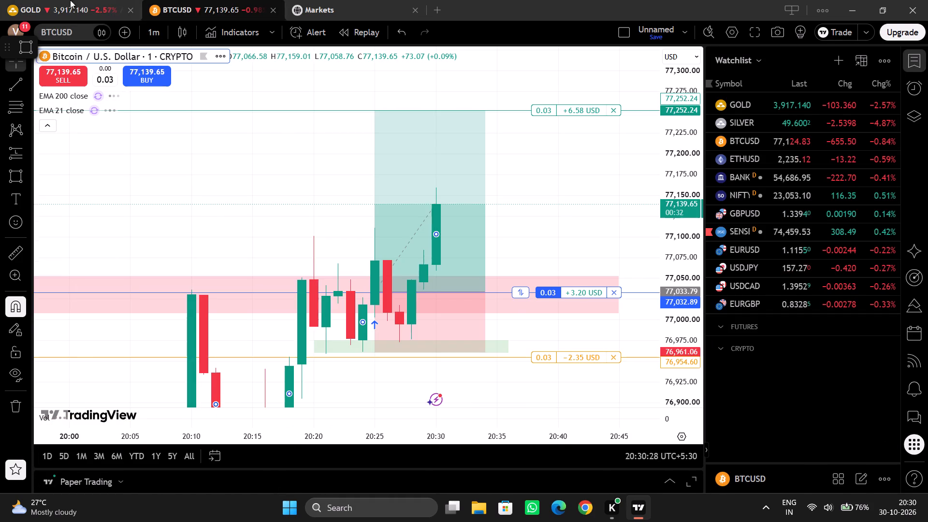
pyautogui.click(42, 0)
pyautogui.click(184, 0)
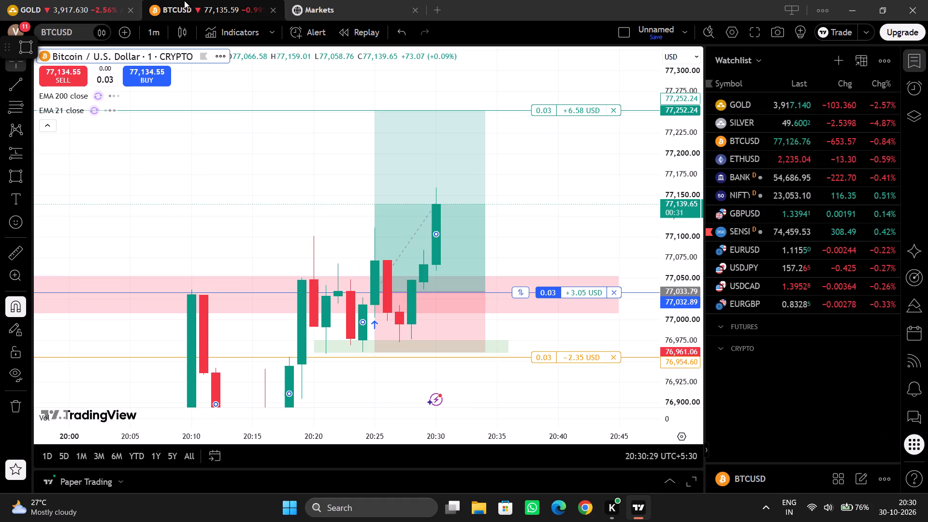
pyautogui.click(490, 226)
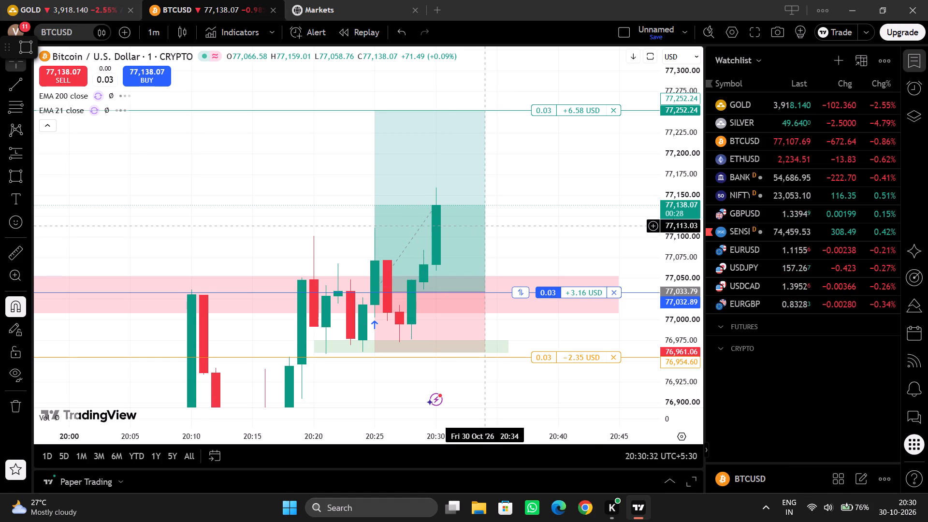
pyautogui.moveTo(563, 231); pyautogui.dragTo(501, 226)
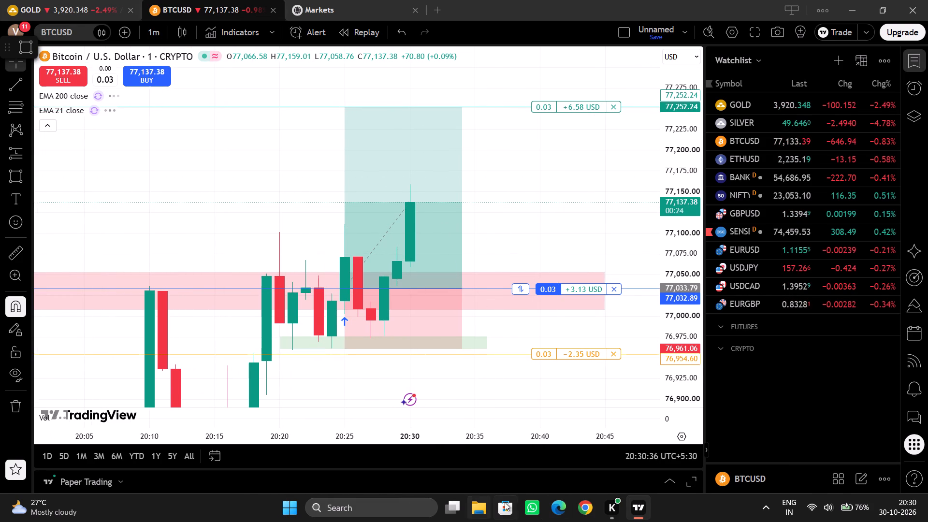
# Switch to Google Chrome, search for groww and open the Groww stocks site.
pyautogui.click(594, 519)
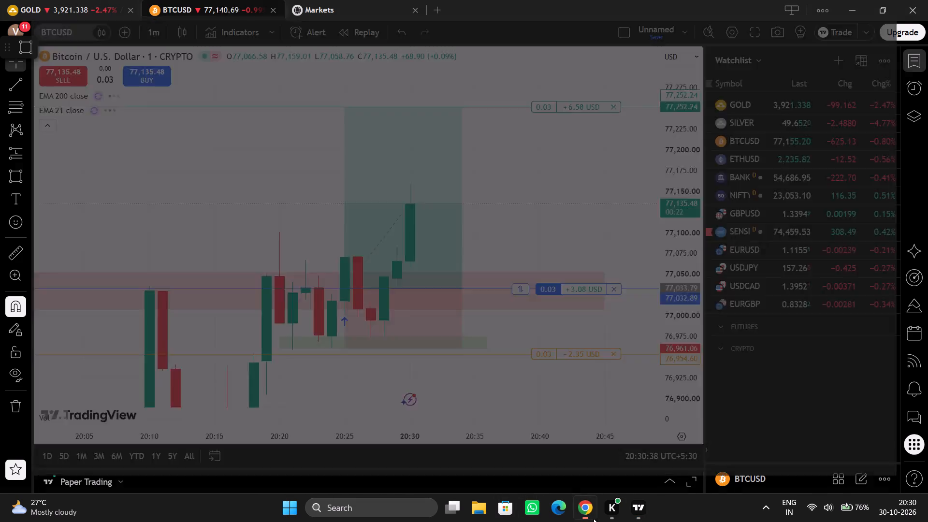
pyautogui.click(437, 241)
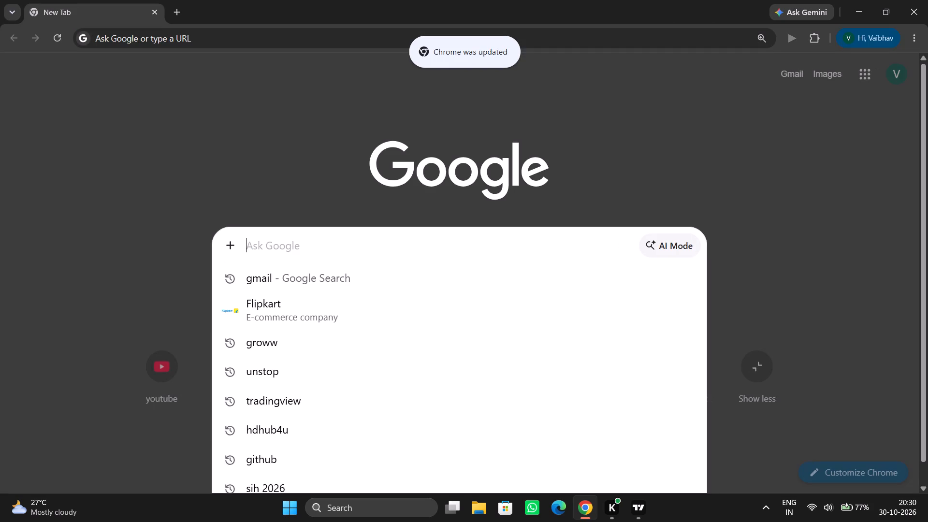
pyautogui.click(304, 329)
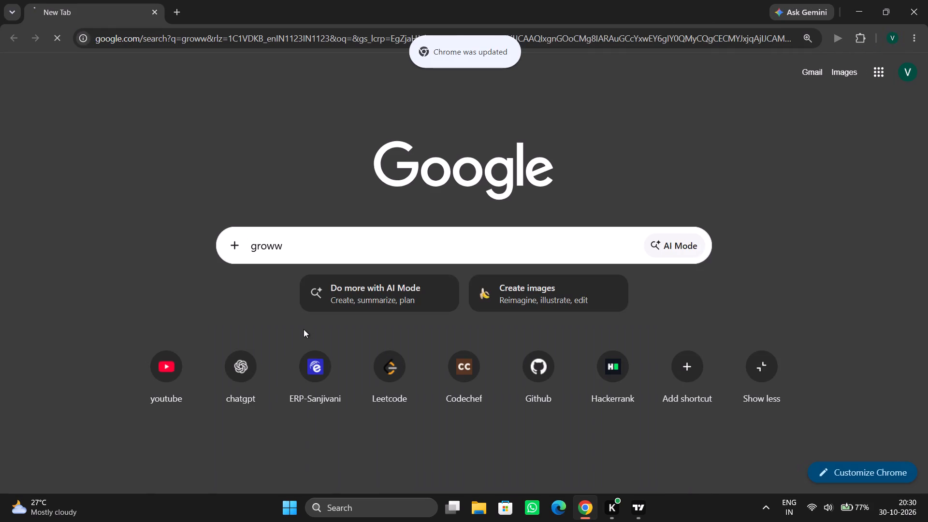
pyautogui.click(172, 191)
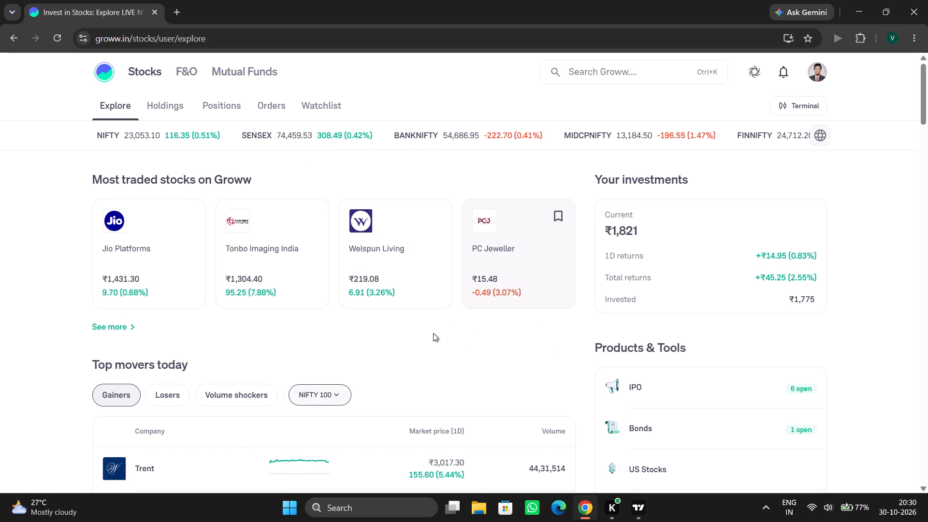
# Open the Jio Platforms stock from the most traded list and view its price graph over one week.
pyautogui.click(132, 274)
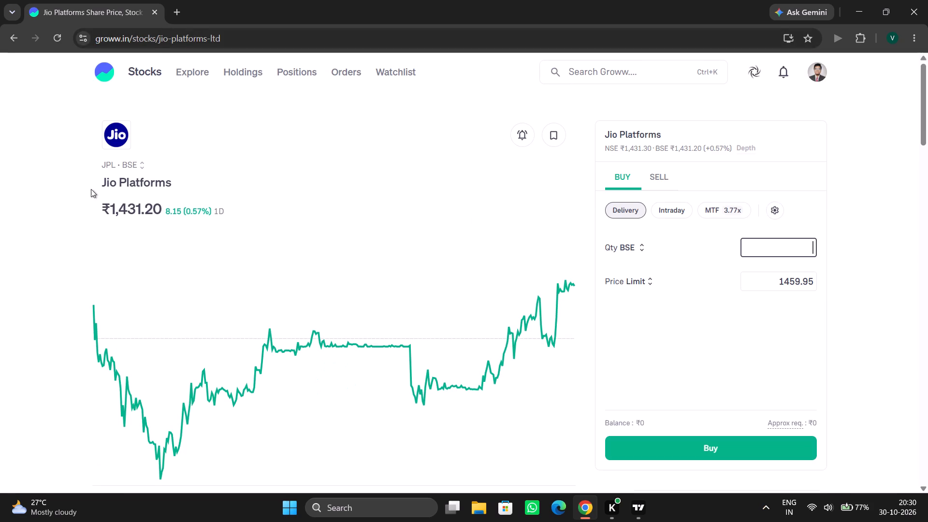
pyautogui.moveTo(176, 221); pyautogui.dragTo(184, 216)
pyautogui.click(184, 216)
pyautogui.moveTo(184, 216); pyautogui.dragTo(199, 213)
pyautogui.click(199, 213)
pyautogui.scroll(-2, 199, 213)
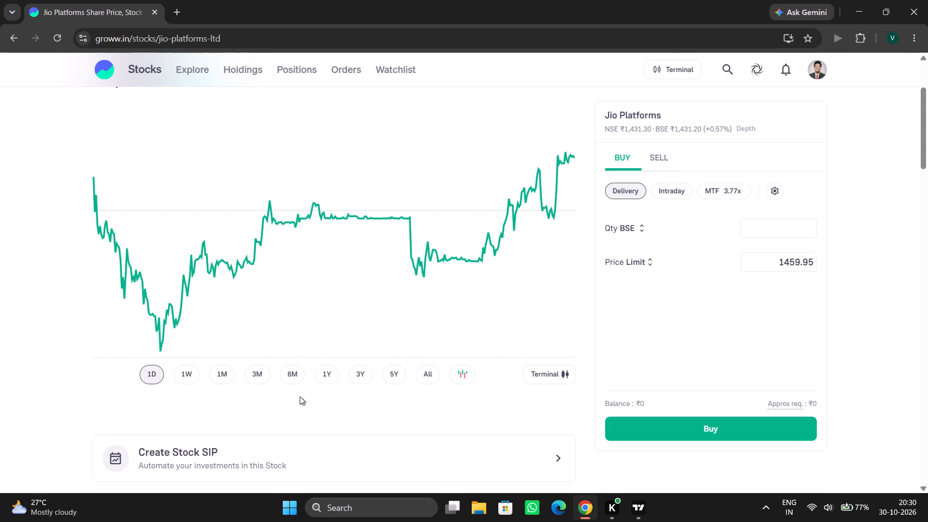
pyautogui.click(188, 374)
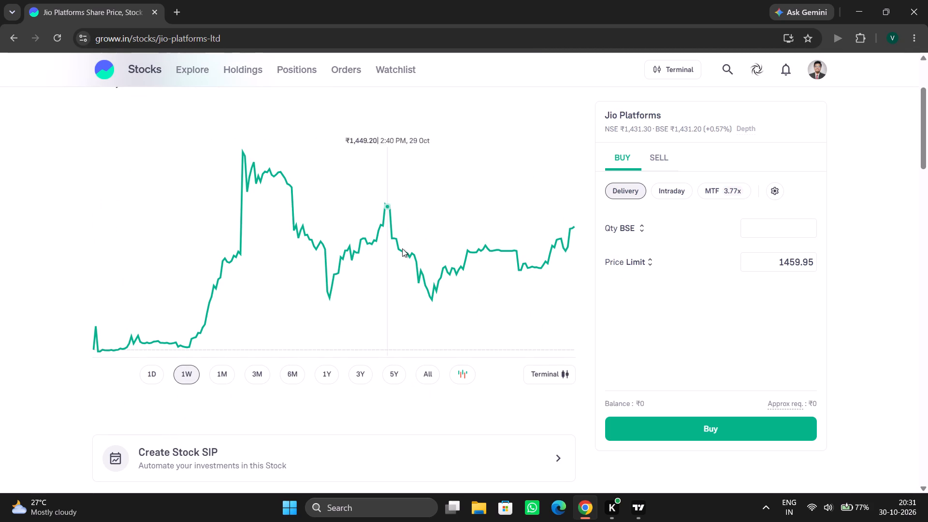
pyautogui.click(207, 373)
# Open the Jio Platforms chart in the Groww Terminal and set its interval to 1 hour.
pyautogui.click(570, 377)
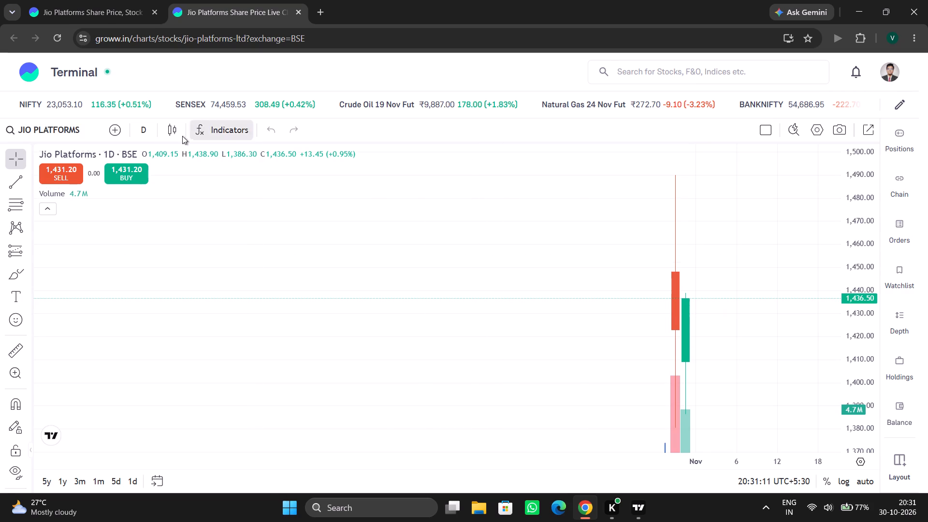
pyautogui.click(145, 127)
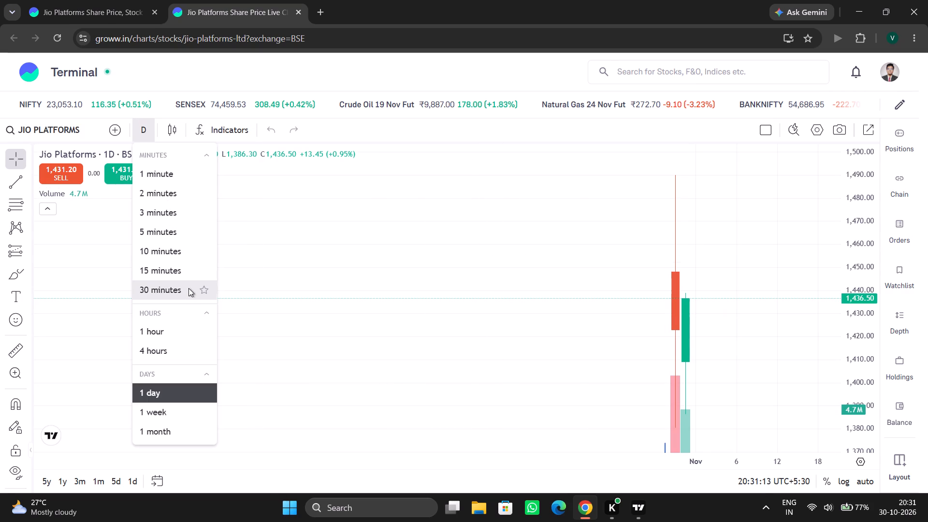
pyautogui.click(160, 339)
# Examine the Jio Platforms hourly candles from 28 to 30 October, including their full price range.
pyautogui.moveTo(596, 327); pyautogui.dragTo(418, 253)
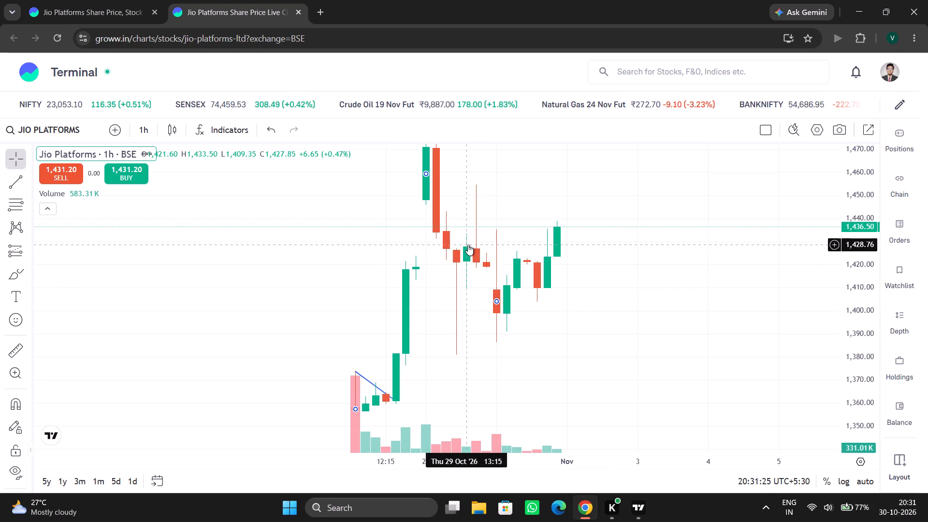
pyautogui.moveTo(478, 349); pyautogui.dragTo(531, 471)
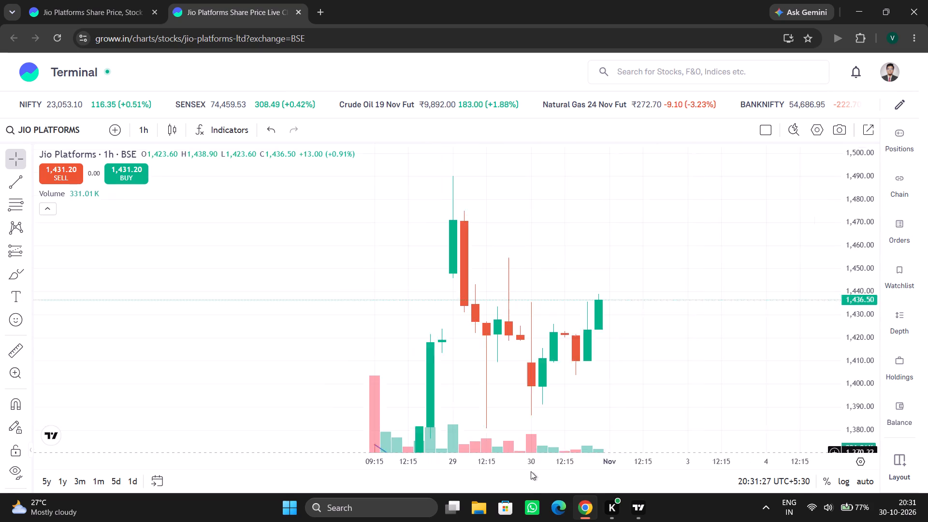
pyautogui.moveTo(531, 471); pyautogui.dragTo(496, 370)
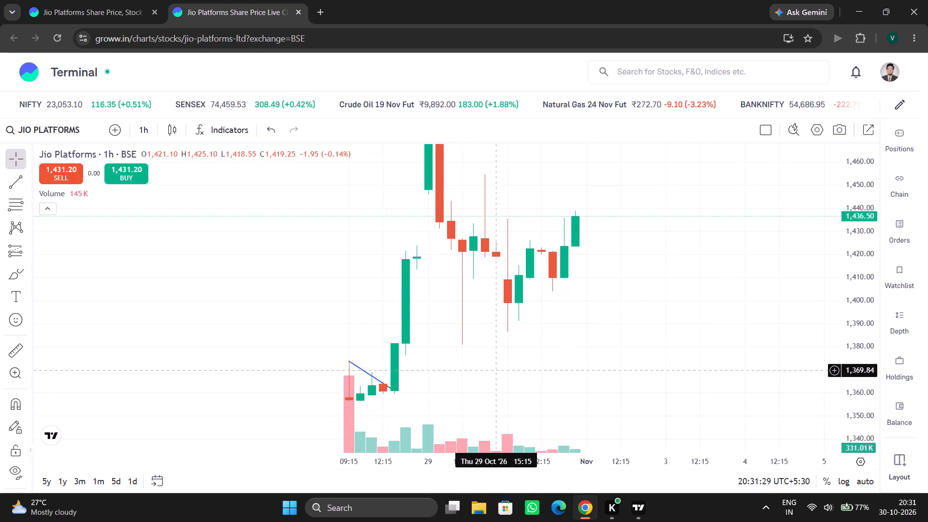
pyautogui.moveTo(496, 370); pyautogui.dragTo(527, 340)
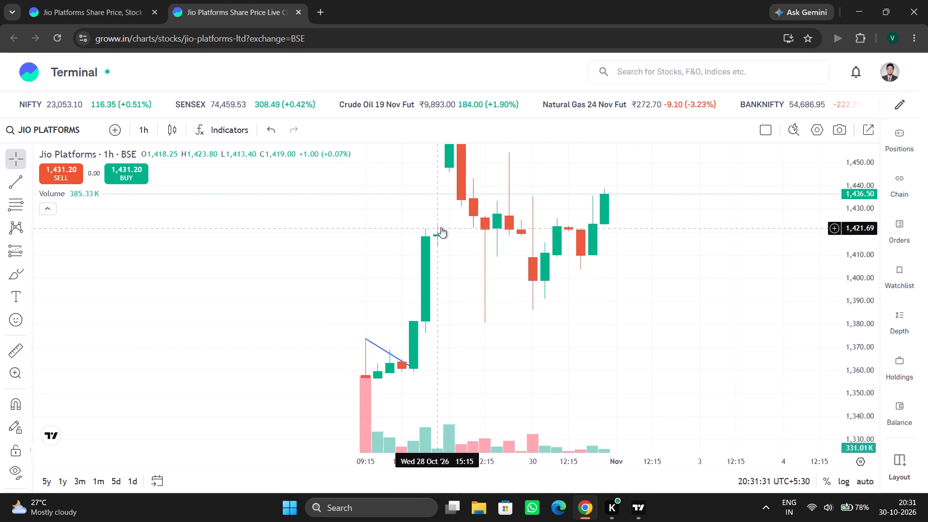
pyautogui.click(441, 227)
pyautogui.moveTo(441, 227); pyautogui.dragTo(416, 340)
pyautogui.moveTo(863, 210); pyautogui.dragTo(874, 342)
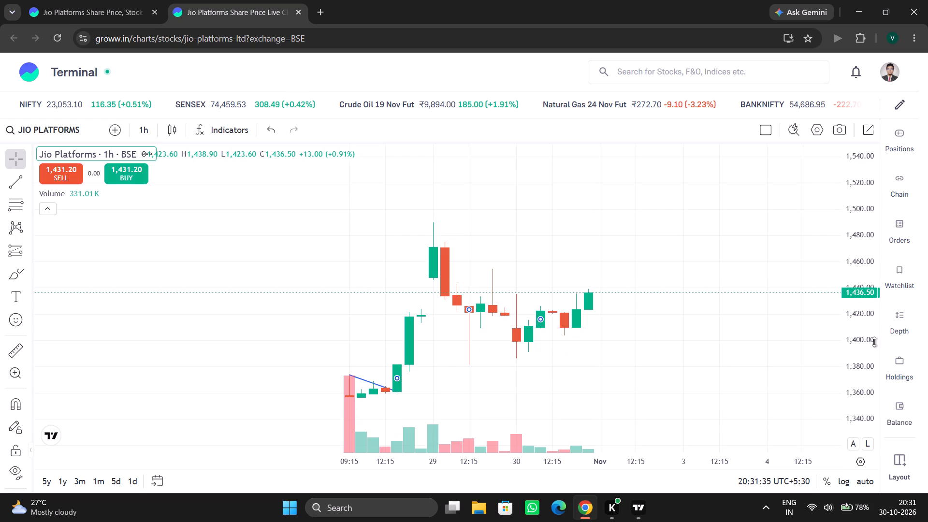
pyautogui.click(874, 342)
pyautogui.moveTo(874, 342); pyautogui.dragTo(861, 297)
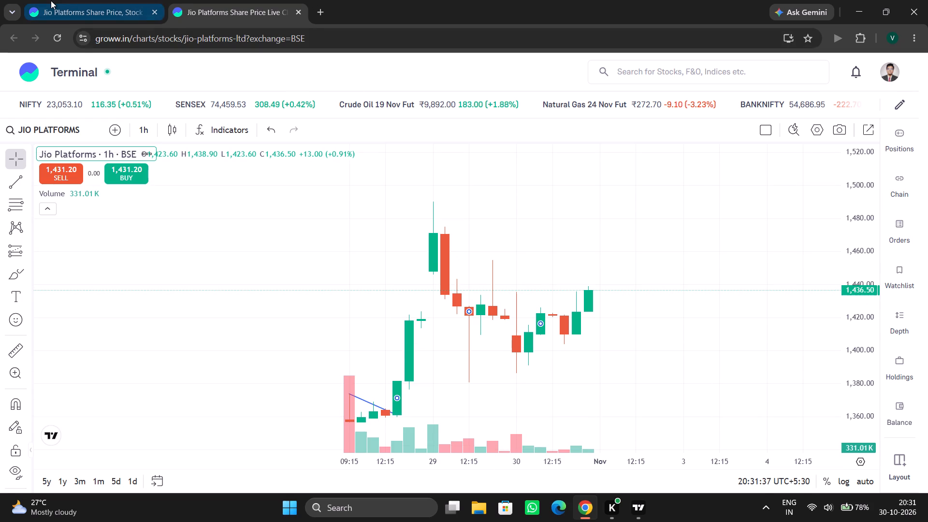
# Return to the Jio Platforms stock page and review its performance, fundamentals, financial performance and shareholding pattern.
pyautogui.click(51, 0)
pyautogui.scroll(-5, 344, 225)
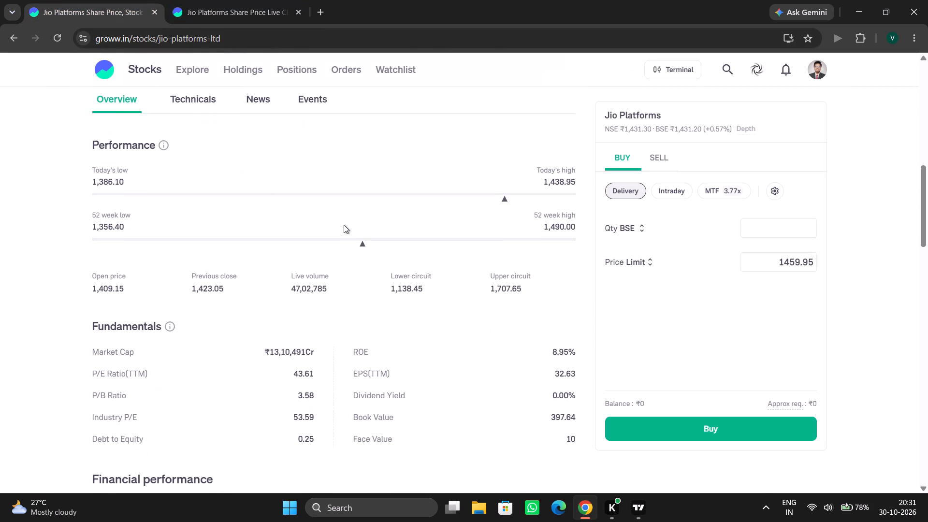
pyautogui.scroll(-3, 344, 225)
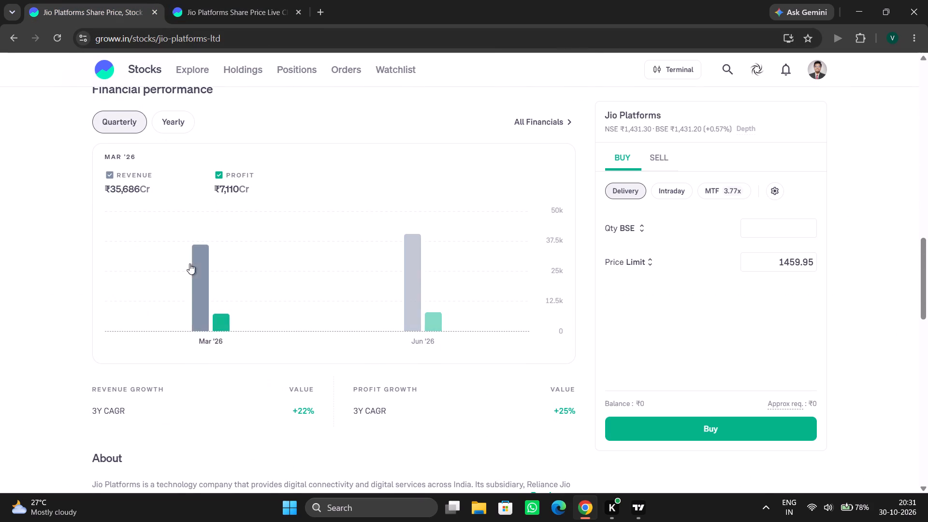
pyautogui.scroll(-2, 391, 290)
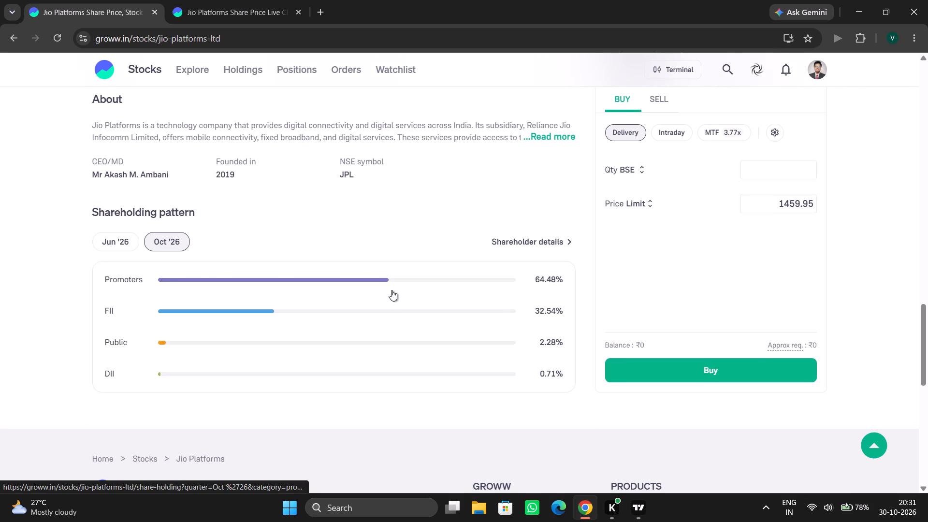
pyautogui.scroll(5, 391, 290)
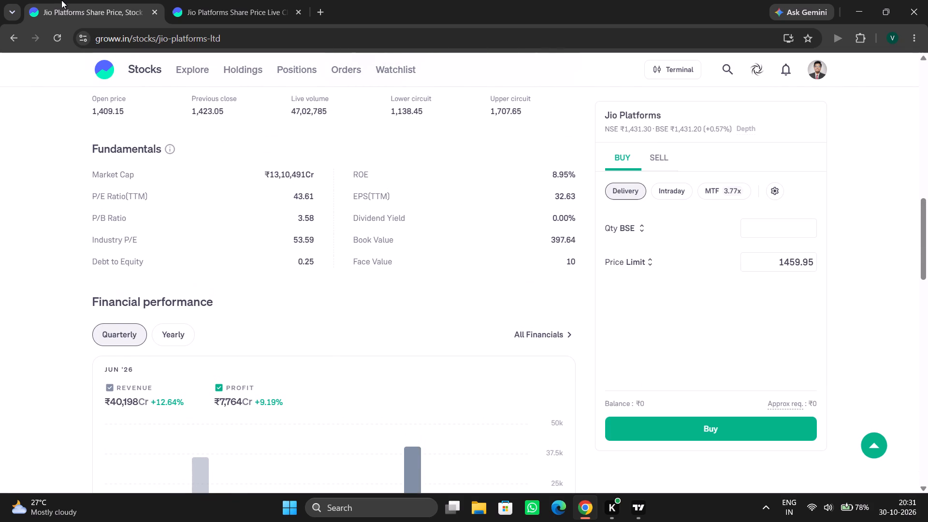
# Switch to TradingView and examine the BTCUSD one-minute candles around the long position and its target level.
pyautogui.click(636, 518)
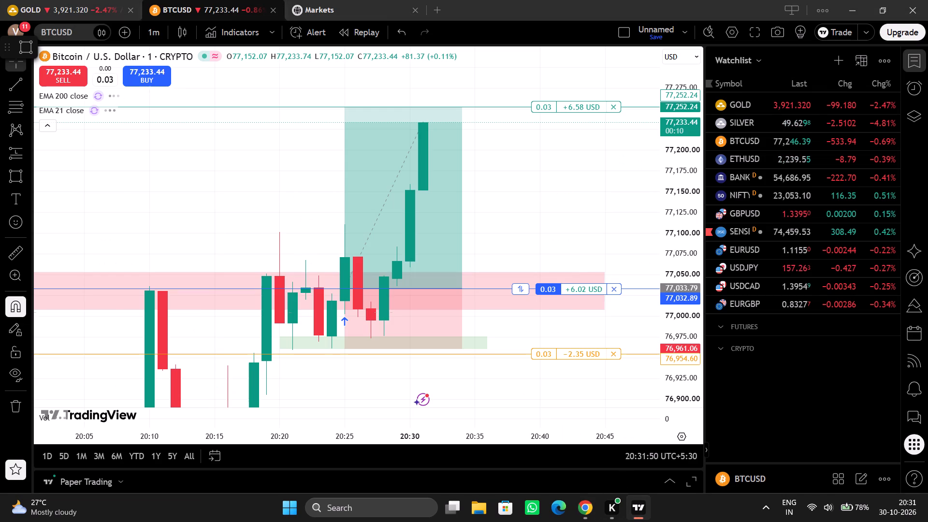
pyautogui.moveTo(582, 188); pyautogui.dragTo(576, 193)
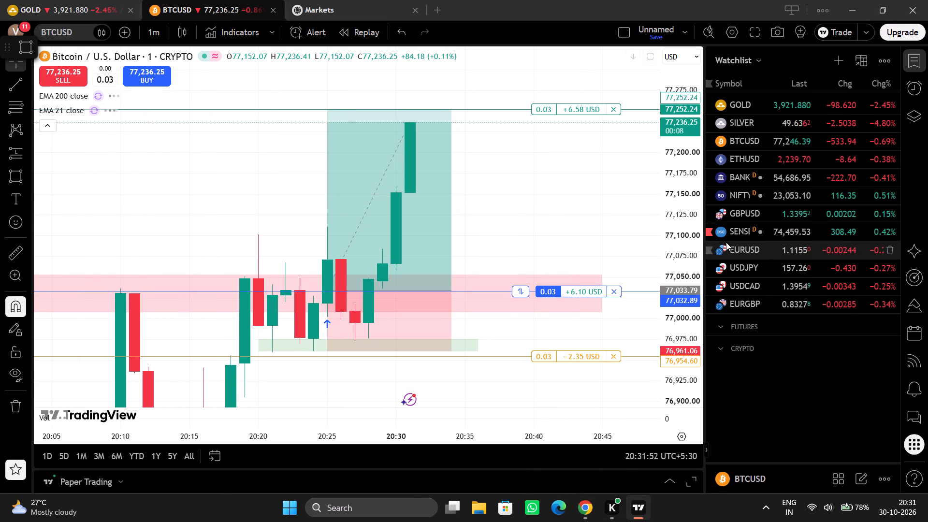
pyautogui.moveTo(708, 246); pyautogui.dragTo(708, 234)
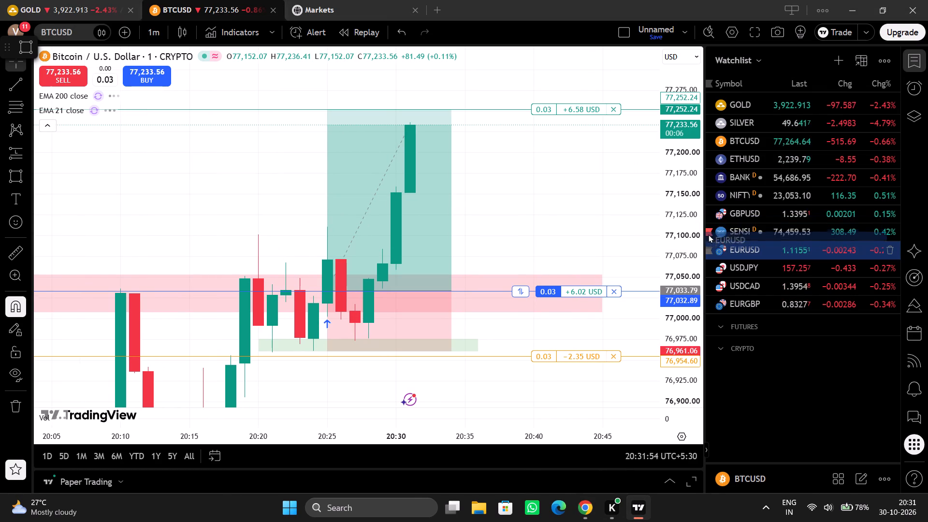
pyautogui.moveTo(708, 234); pyautogui.dragTo(714, 238)
pyautogui.moveTo(684, 242); pyautogui.dragTo(682, 232)
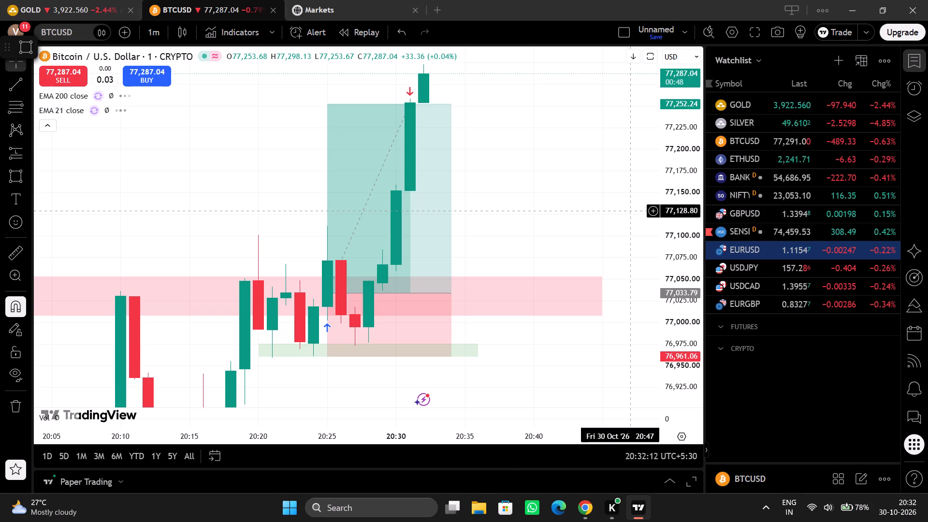
pyautogui.moveTo(689, 249); pyautogui.dragTo(676, 296)
pyautogui.moveTo(548, 205); pyautogui.dragTo(615, 188)
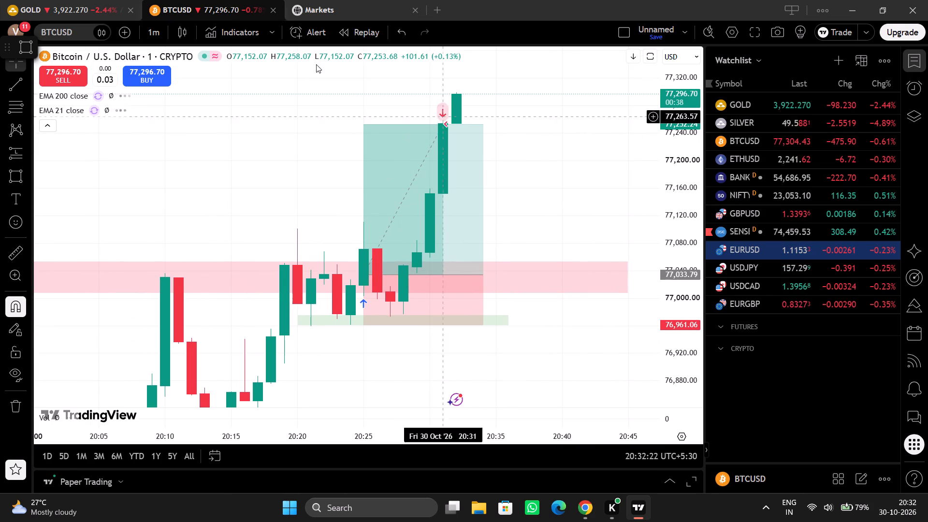
# Examine the gold 5-minute chart around the pink supply zone, the red horizontal levels and the earlier decline.
pyautogui.click(1, 0)
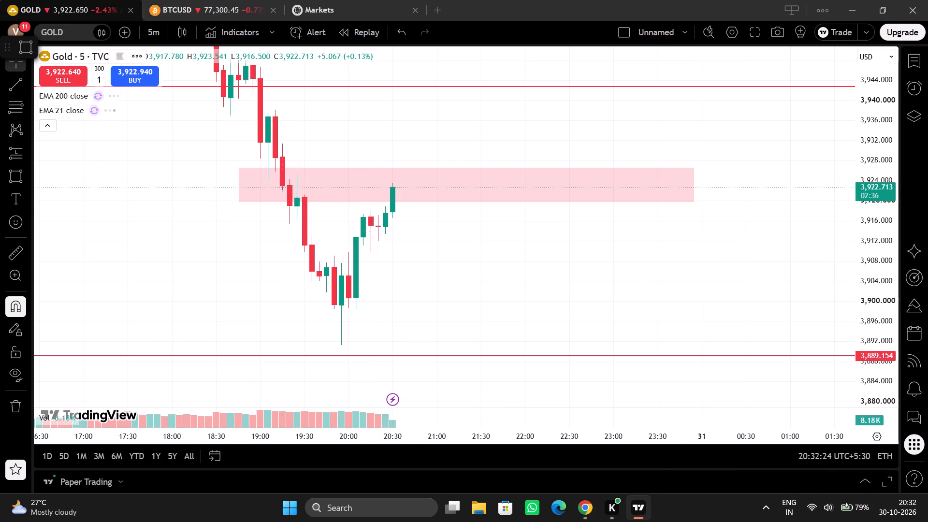
pyautogui.click(421, 269)
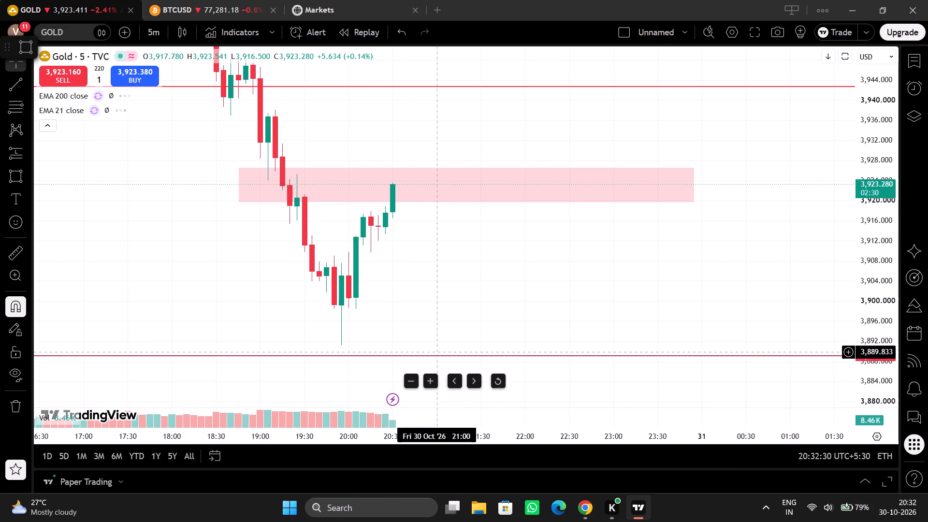
pyautogui.click(372, 354)
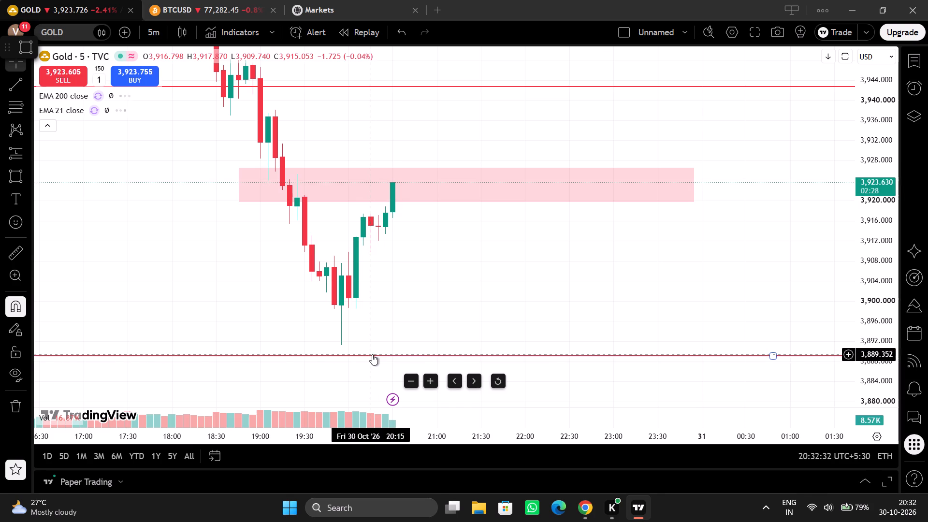
pyautogui.rightClick(358, 271)
pyautogui.moveTo(358, 271); pyautogui.dragTo(559, 294)
pyautogui.click(649, 286)
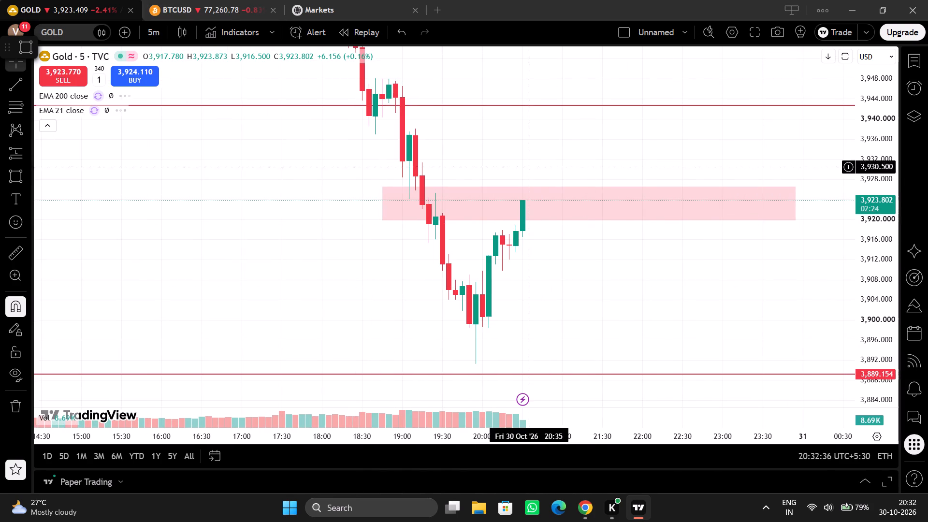
pyautogui.click(483, 171)
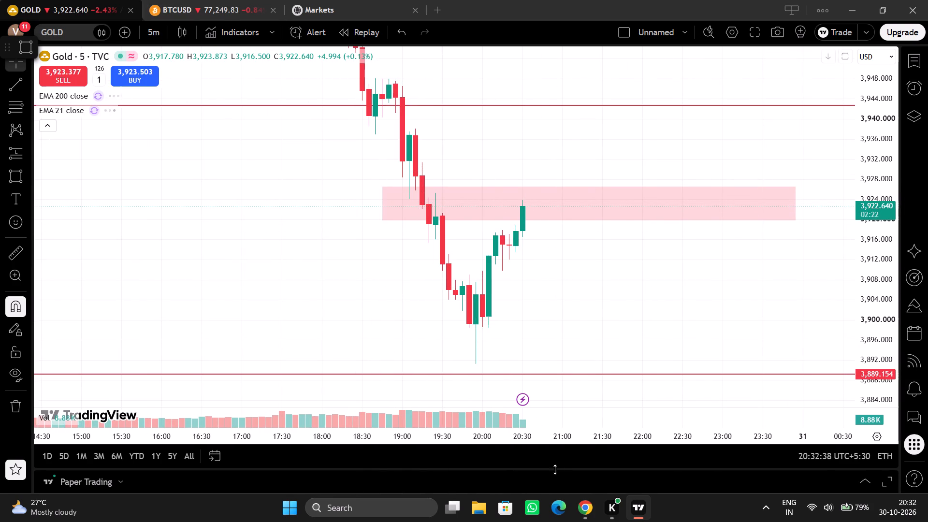
pyautogui.moveTo(707, 296); pyautogui.dragTo(807, 521)
pyautogui.moveTo(564, 168); pyautogui.dragTo(635, 220)
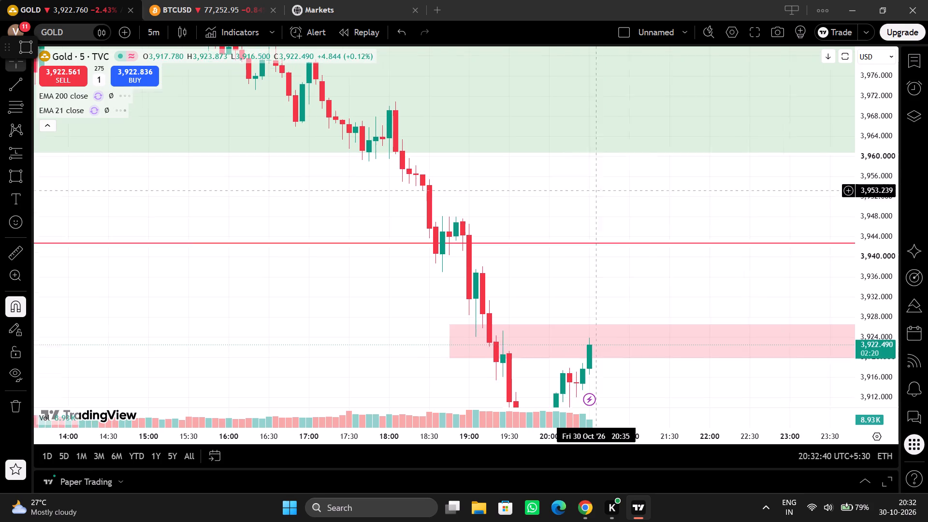
pyautogui.moveTo(635, 220); pyautogui.dragTo(773, 294)
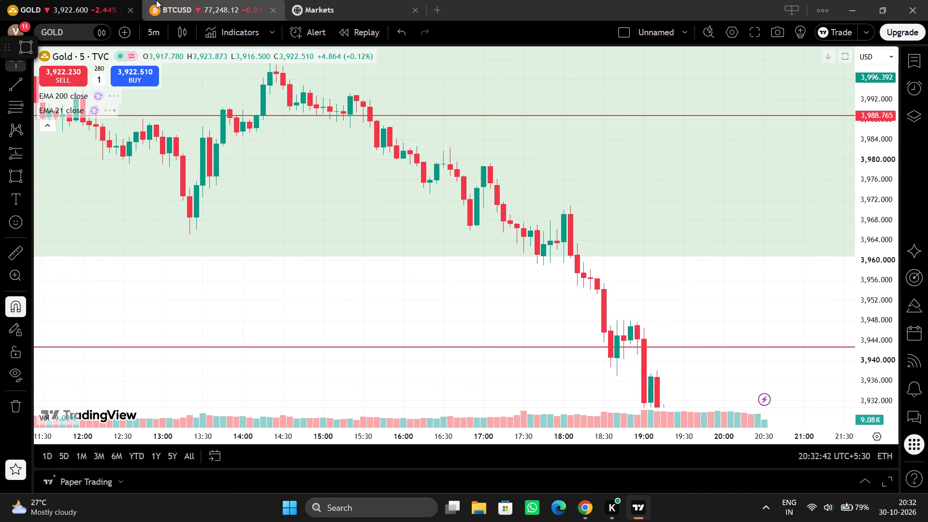
# Set the gold chart's interval to 1 day and examine the daily candles around the 3,889.154 level, including the earlier lows.
pyautogui.click(157, 27)
pyautogui.scroll(-2, 195, 366)
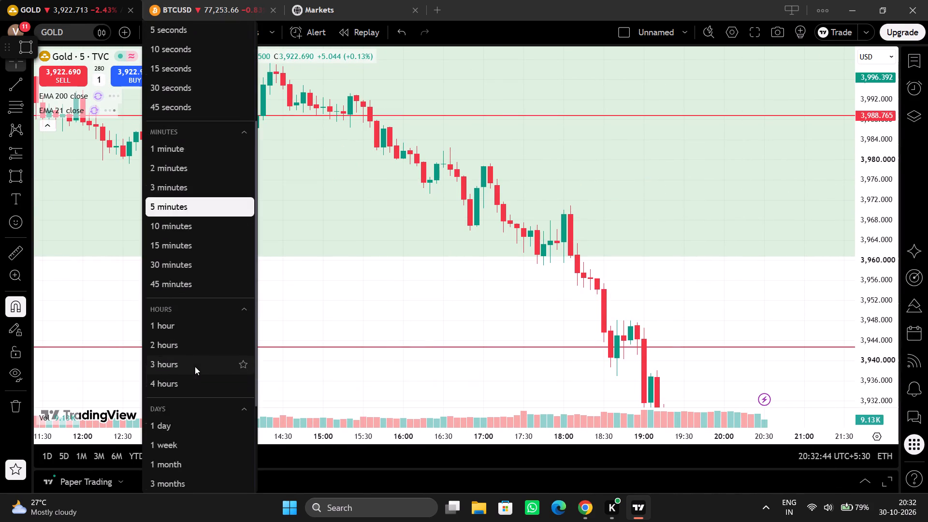
pyautogui.scroll(-1, 195, 366)
pyautogui.click(183, 315)
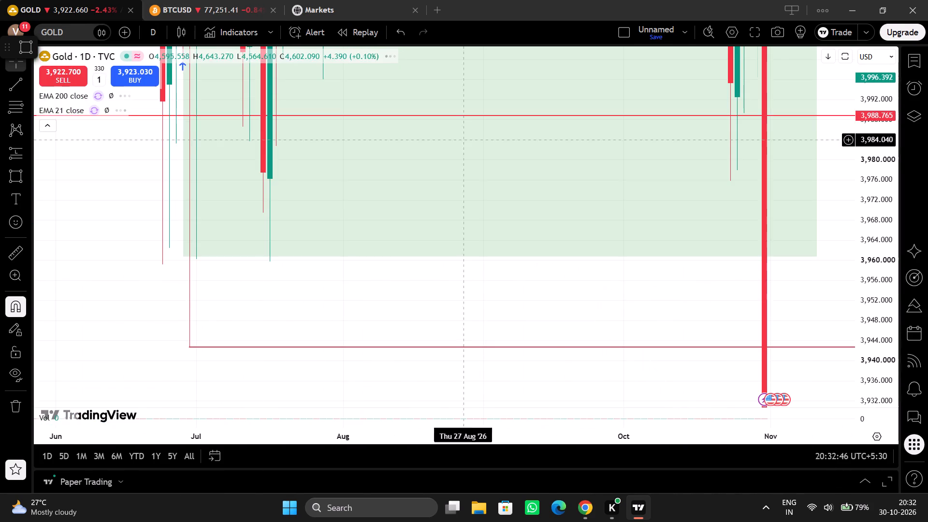
pyautogui.moveTo(872, 134); pyautogui.dragTo(840, 406)
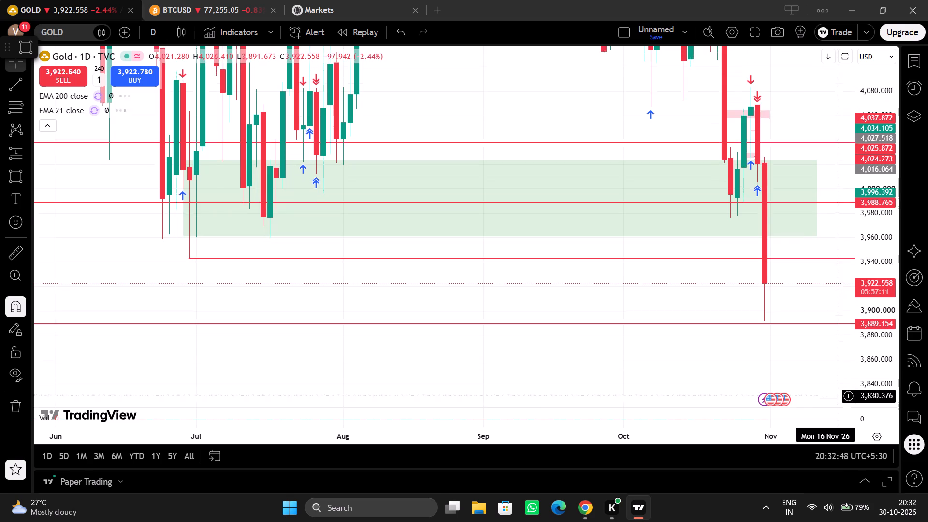
pyautogui.moveTo(840, 406); pyautogui.dragTo(839, 422)
pyautogui.moveTo(493, 437); pyautogui.dragTo(684, 441)
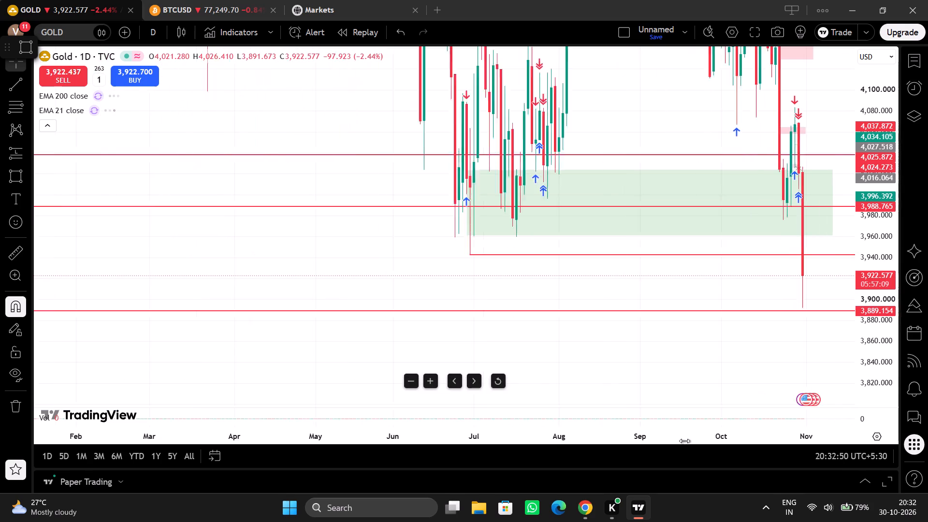
pyautogui.moveTo(684, 441); pyautogui.dragTo(779, 427)
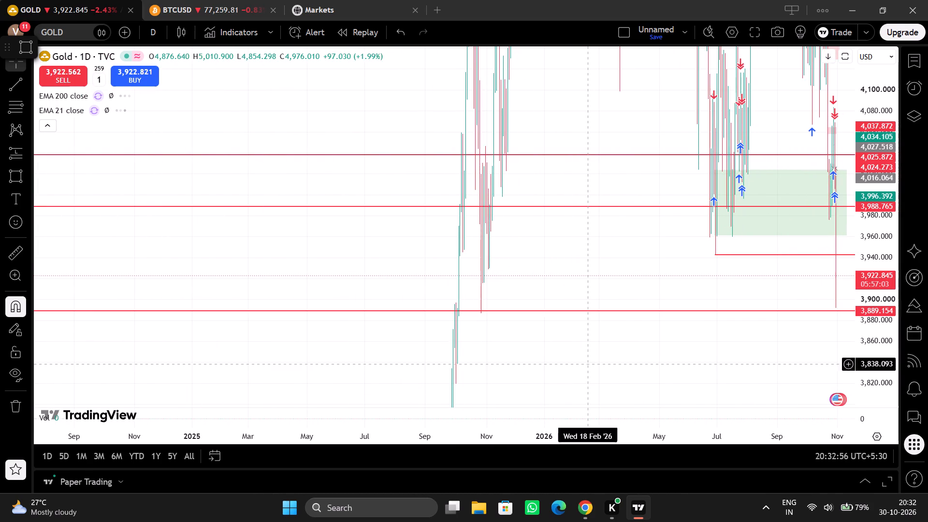
pyautogui.moveTo(588, 364); pyautogui.dragTo(232, 322)
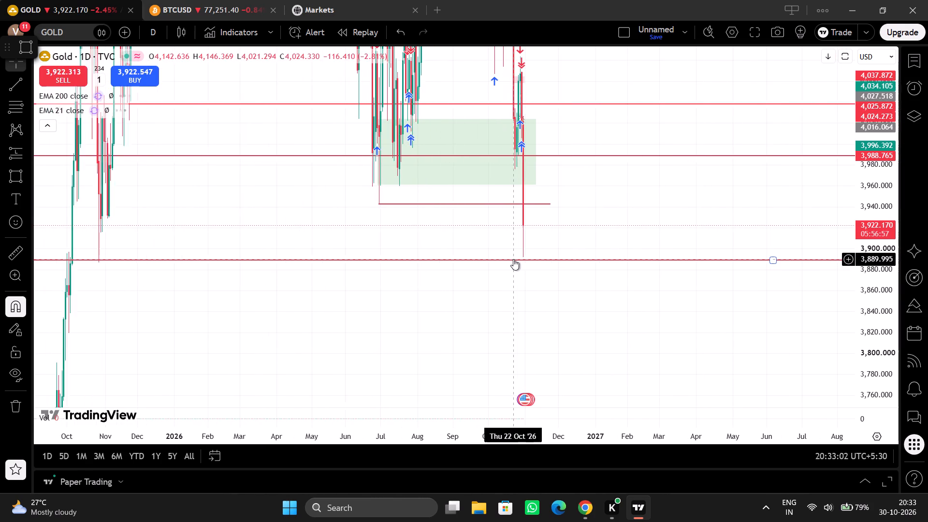
pyautogui.moveTo(575, 187); pyautogui.dragTo(638, 217)
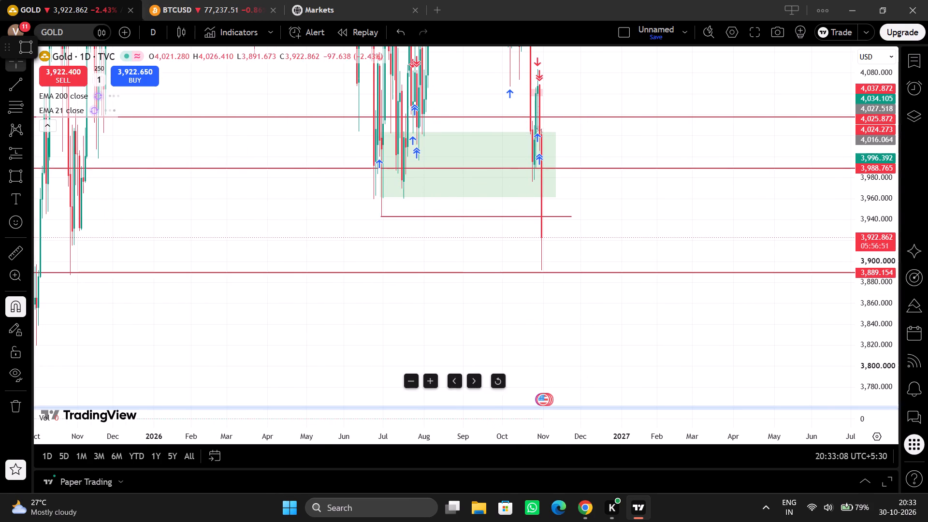
pyautogui.click(502, 382)
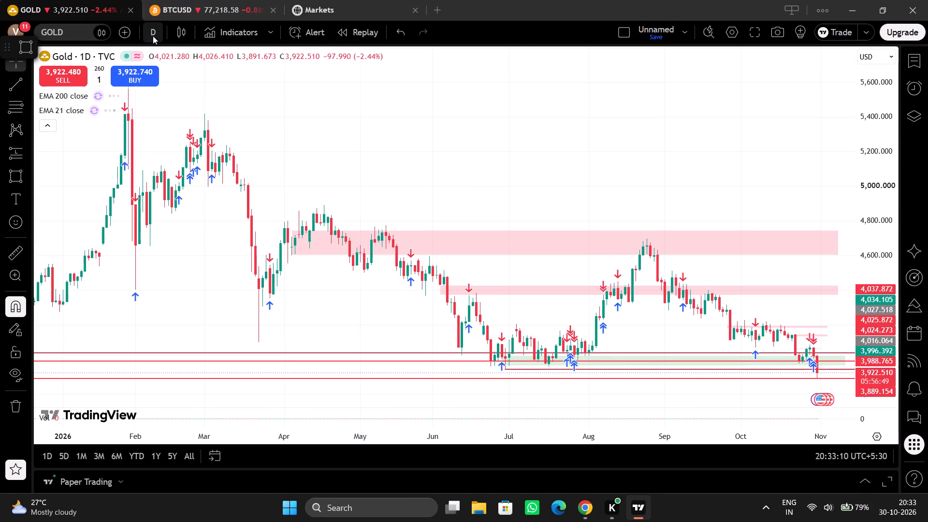
# Set the gold chart's interval to 5 minutes.
pyautogui.click(153, 36)
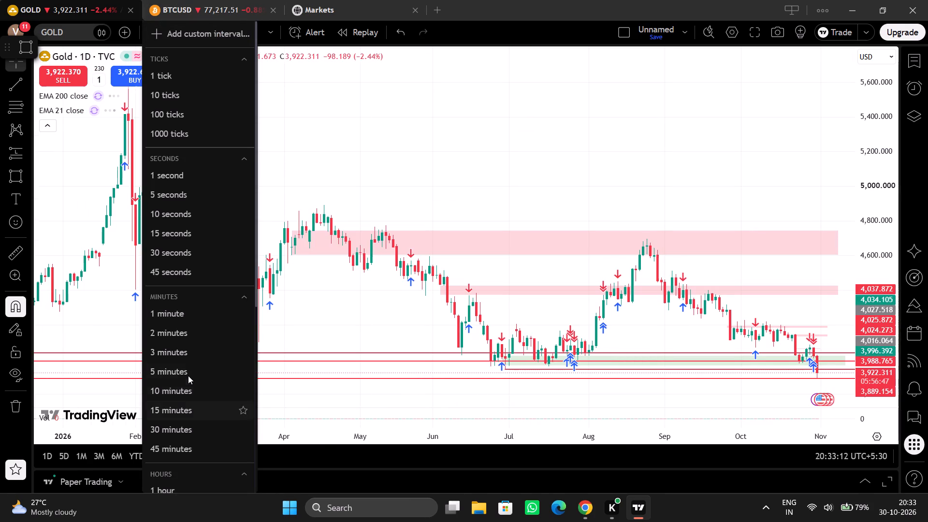
pyautogui.click(188, 372)
# Return to the BTCUSD chart and check the realized PnL of the latest closed BTCUSD trade in the paper trading balance history.
pyautogui.click(178, 0)
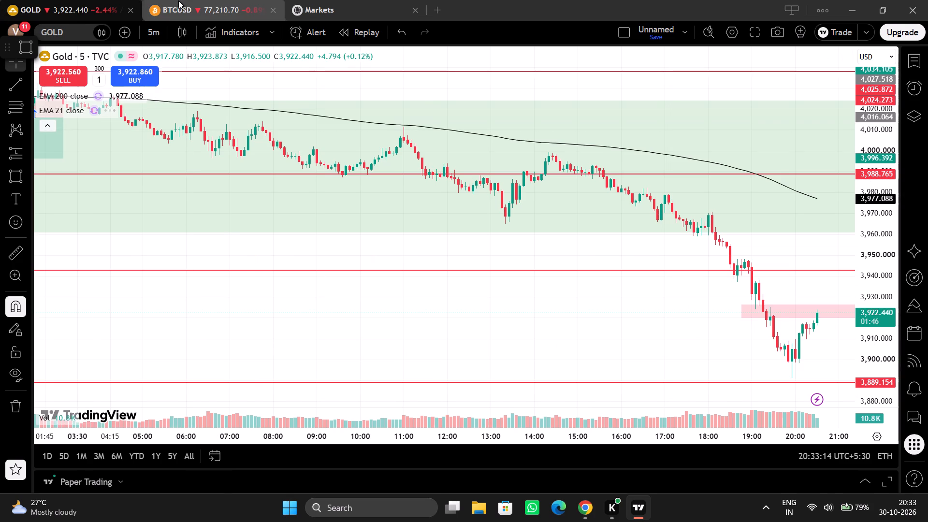
pyautogui.moveTo(528, 201); pyautogui.dragTo(599, 247)
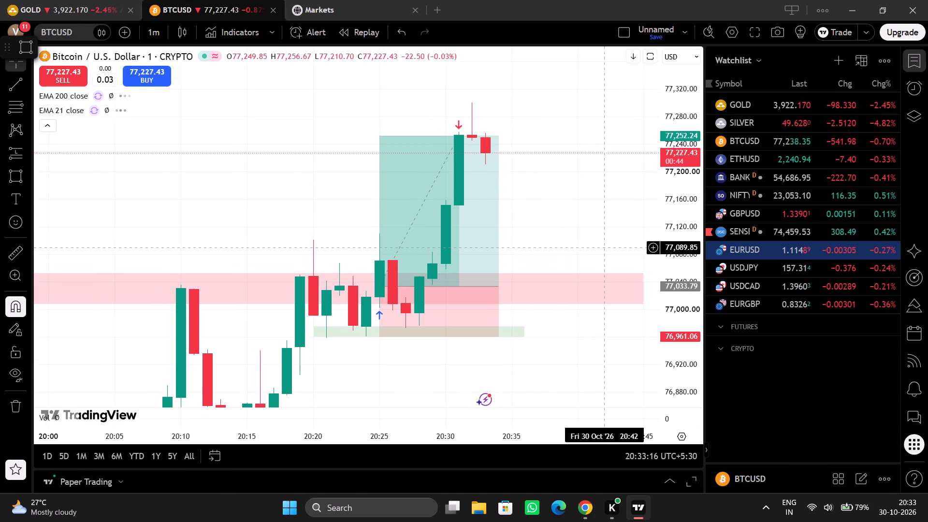
pyautogui.moveTo(398, 470); pyautogui.dragTo(430, 318)
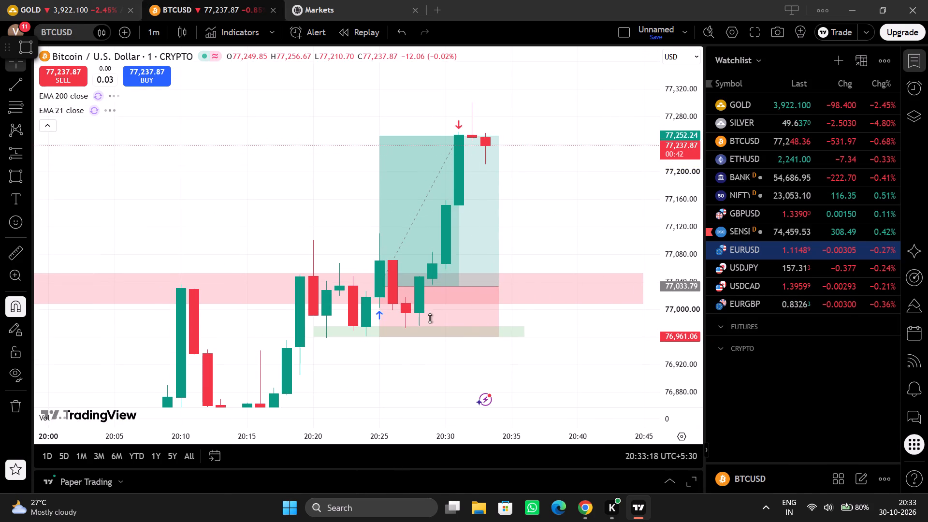
pyautogui.moveTo(430, 318); pyautogui.dragTo(445, 265)
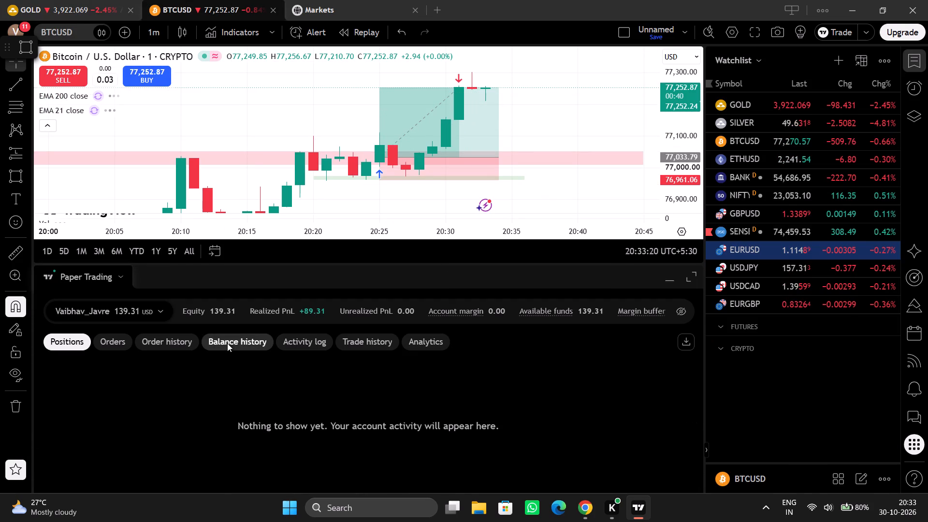
pyautogui.click(227, 343)
pyautogui.moveTo(347, 420); pyautogui.dragTo(378, 408)
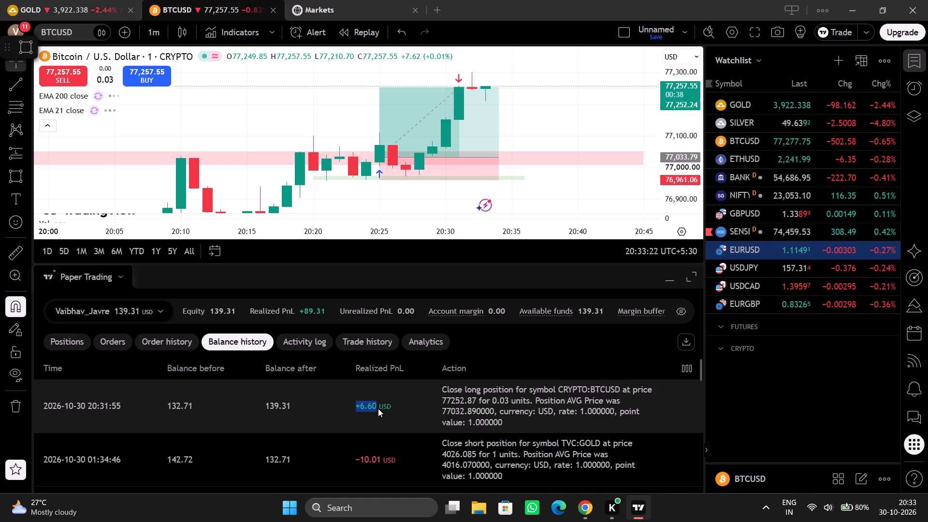
pyautogui.scroll(1, 378, 408)
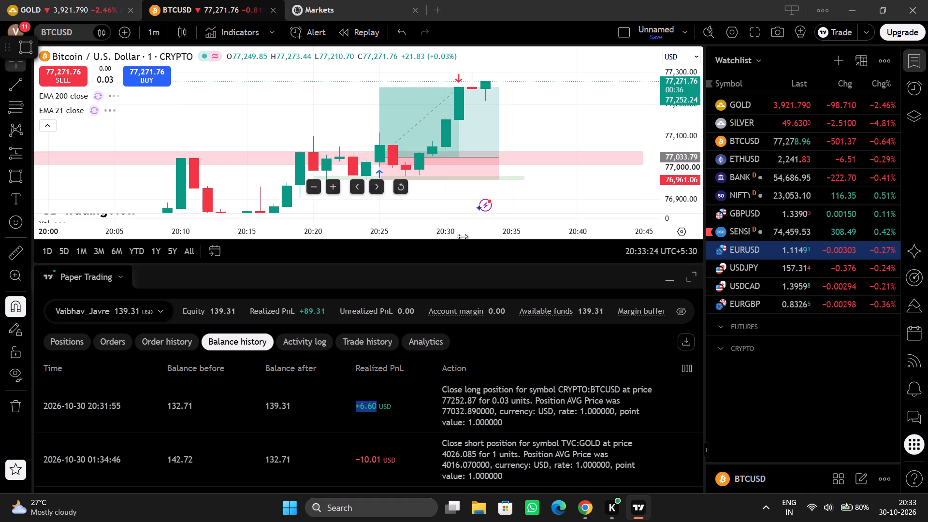
pyautogui.moveTo(462, 264); pyautogui.dragTo(479, 449)
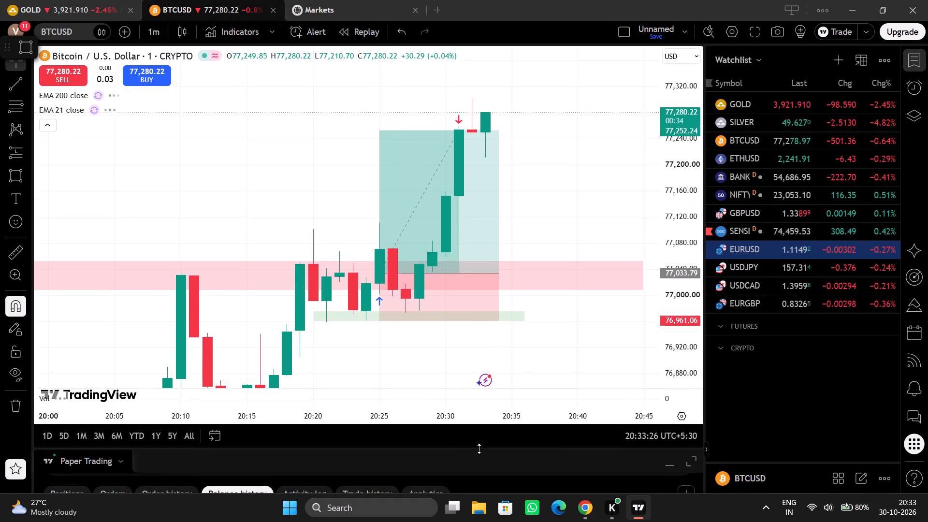
pyautogui.moveTo(394, 411); pyautogui.dragTo(533, 402)
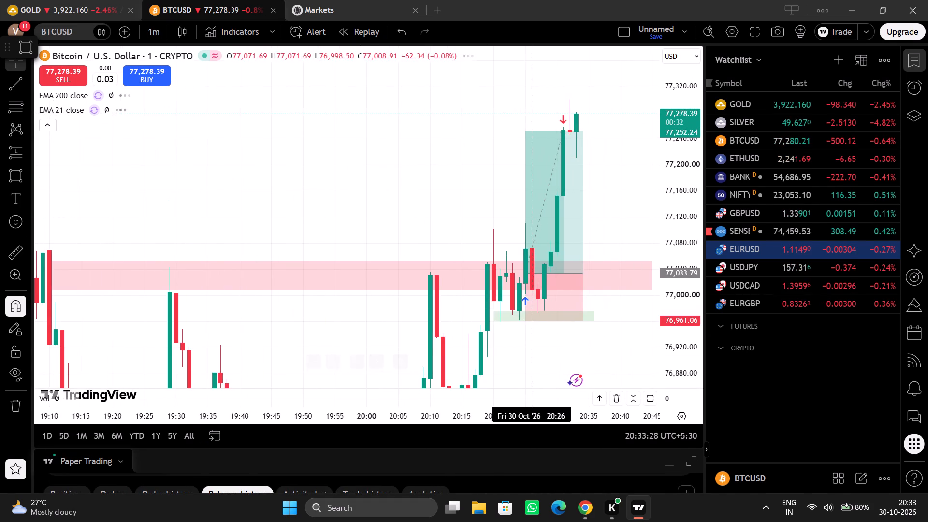
# Return to the gold 5-minute chart and examine the decline through the green zone, the earlier short position and price at the pink supply zone.
pyautogui.click(78, 0)
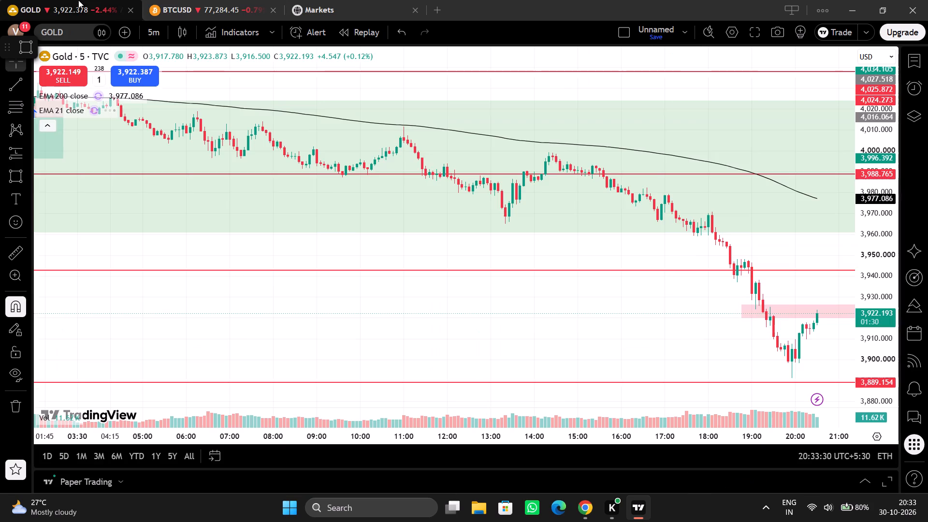
pyautogui.moveTo(302, 439); pyautogui.dragTo(495, 407)
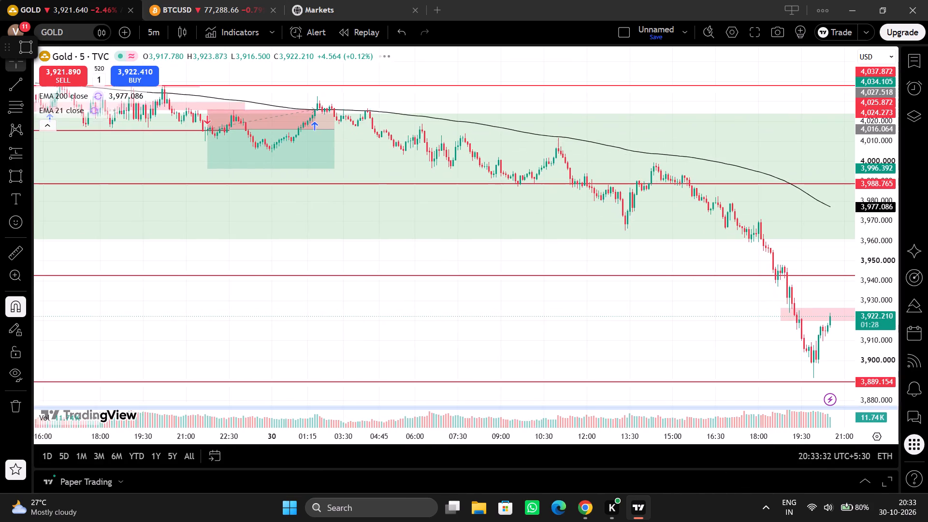
pyautogui.moveTo(495, 407); pyautogui.dragTo(529, 403)
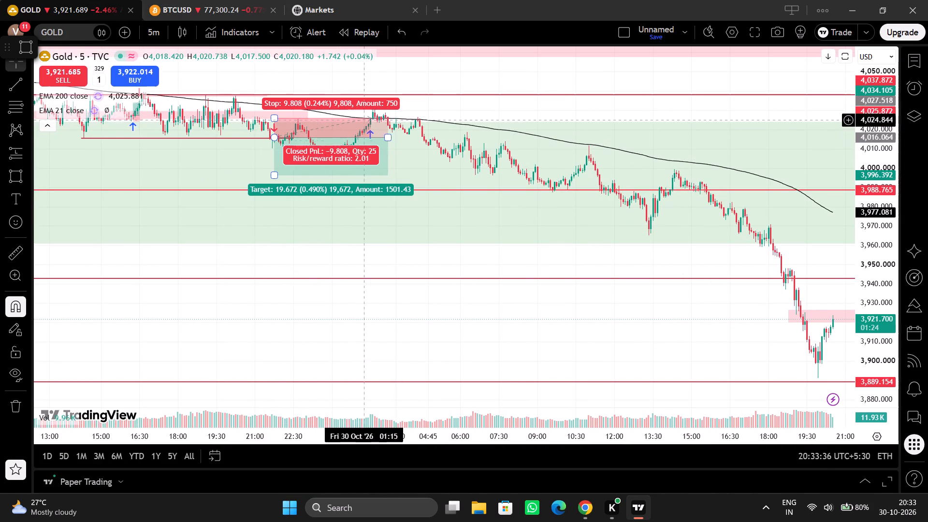
pyautogui.moveTo(693, 319); pyautogui.dragTo(707, 332)
pyautogui.moveTo(467, 433); pyautogui.dragTo(514, 430)
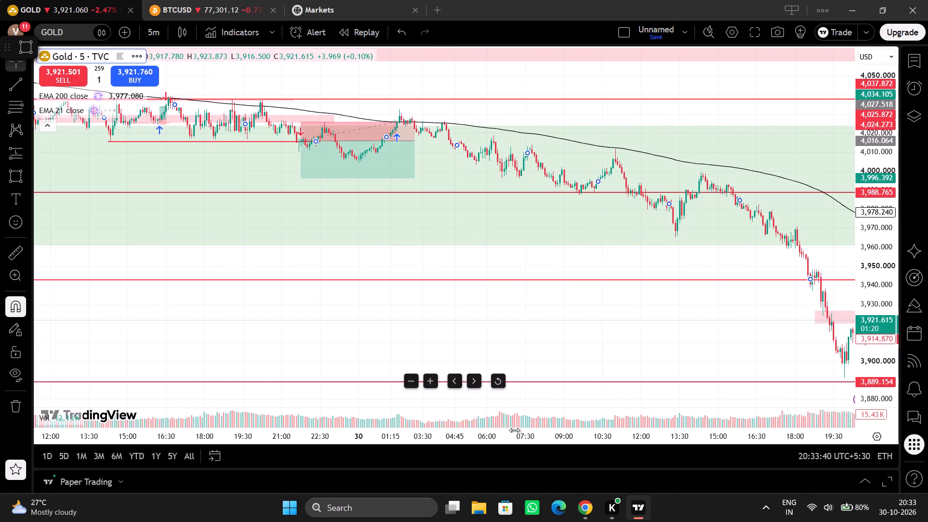
pyautogui.moveTo(514, 430); pyautogui.dragTo(780, 356)
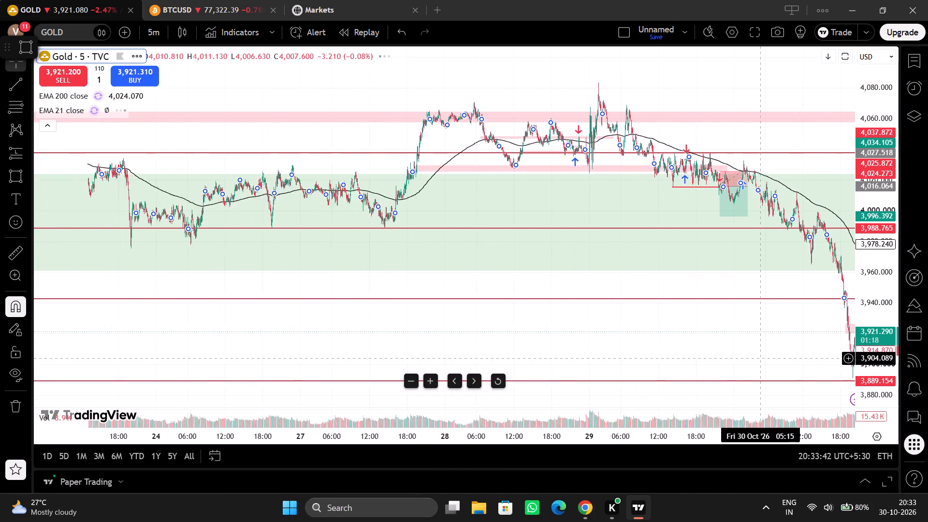
pyautogui.moveTo(780, 356); pyautogui.dragTo(435, 340)
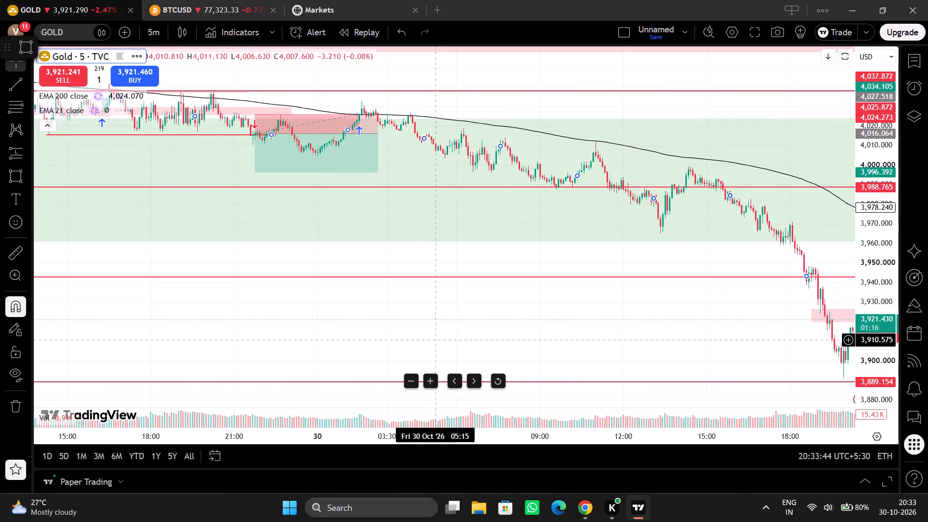
pyautogui.click(590, 325)
pyautogui.moveTo(544, 285); pyautogui.dragTo(207, 183)
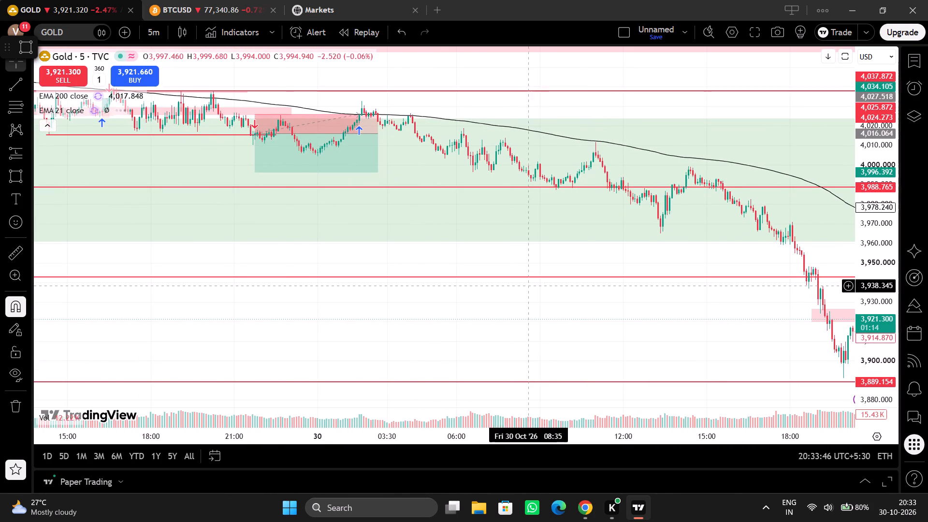
pyautogui.moveTo(207, 183); pyautogui.dragTo(186, 170)
pyautogui.moveTo(664, 339); pyautogui.dragTo(684, 164)
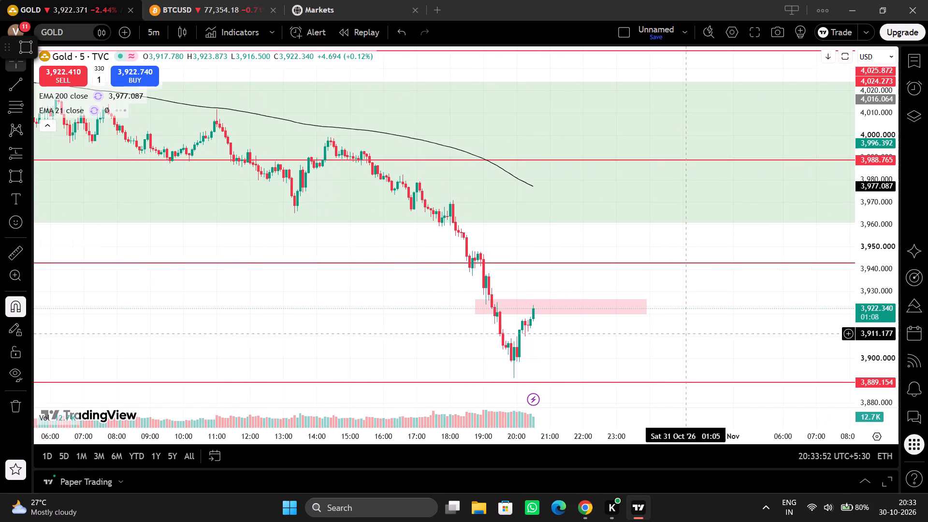
pyautogui.moveTo(643, 434); pyautogui.dragTo(485, 418)
pyautogui.moveTo(439, 316); pyautogui.dragTo(750, 162)
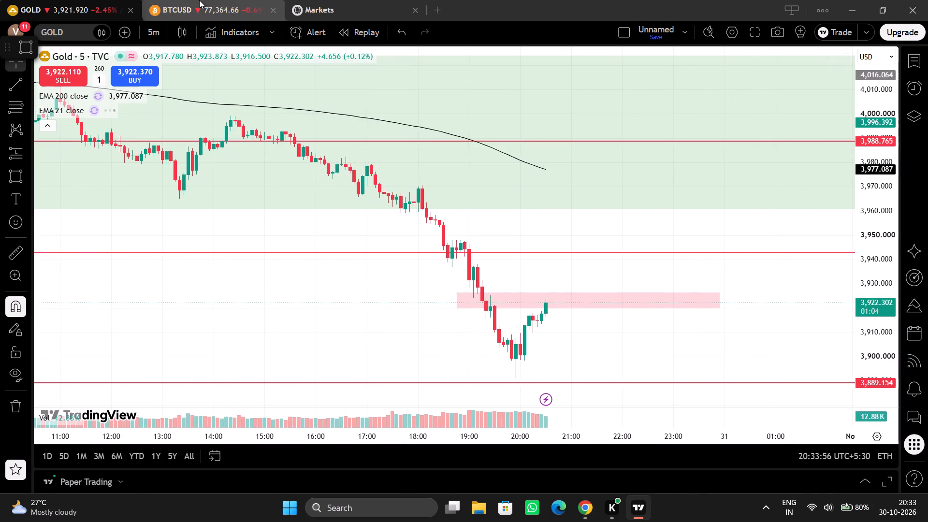
# Return to the BTCUSD 1-minute chart and examine price around the closed long position and the pink zone, including the earlier decline.
pyautogui.click(199, 0)
pyautogui.moveTo(687, 120); pyautogui.dragTo(656, 277)
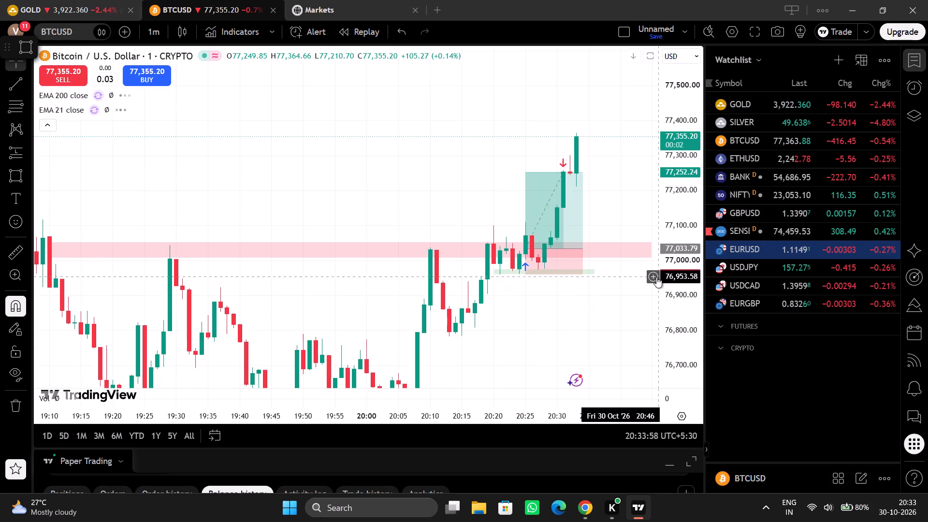
pyautogui.moveTo(656, 277); pyautogui.dragTo(685, 261)
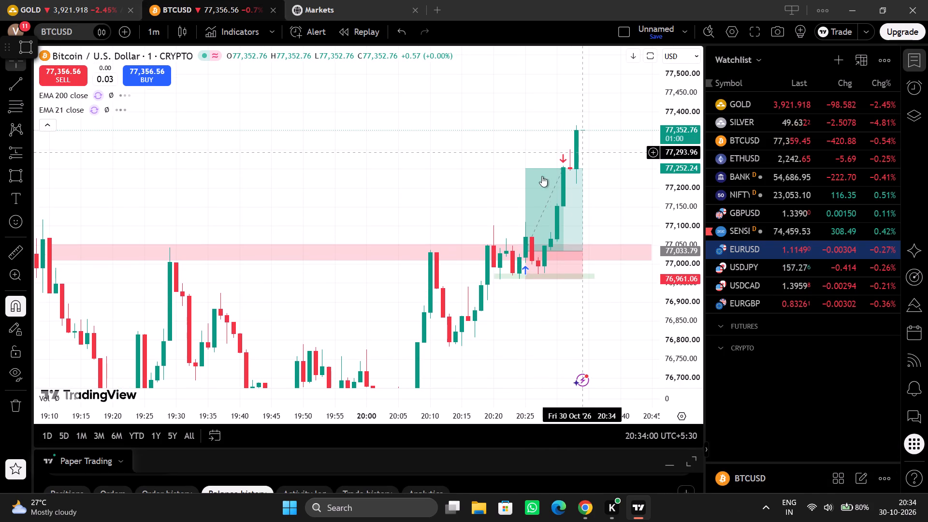
pyautogui.moveTo(671, 112); pyautogui.dragTo(655, 186)
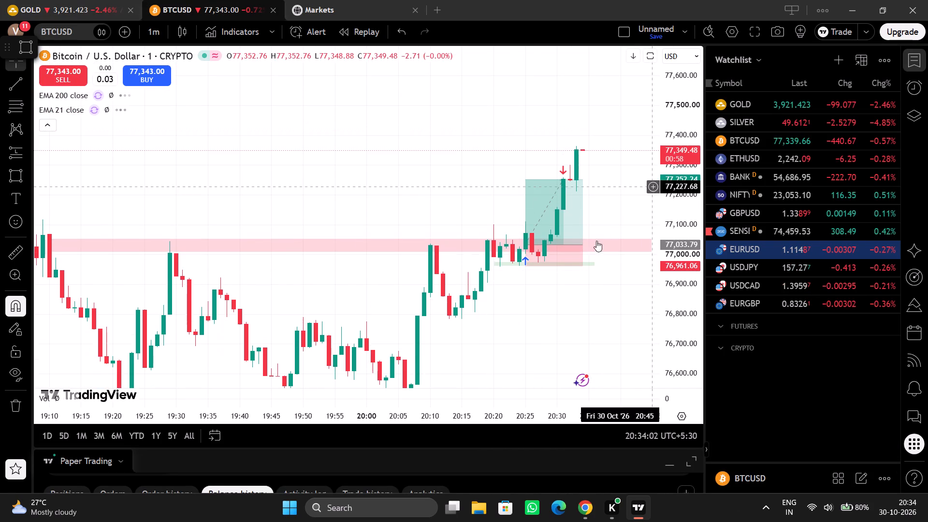
pyautogui.moveTo(409, 420); pyautogui.dragTo(599, 387)
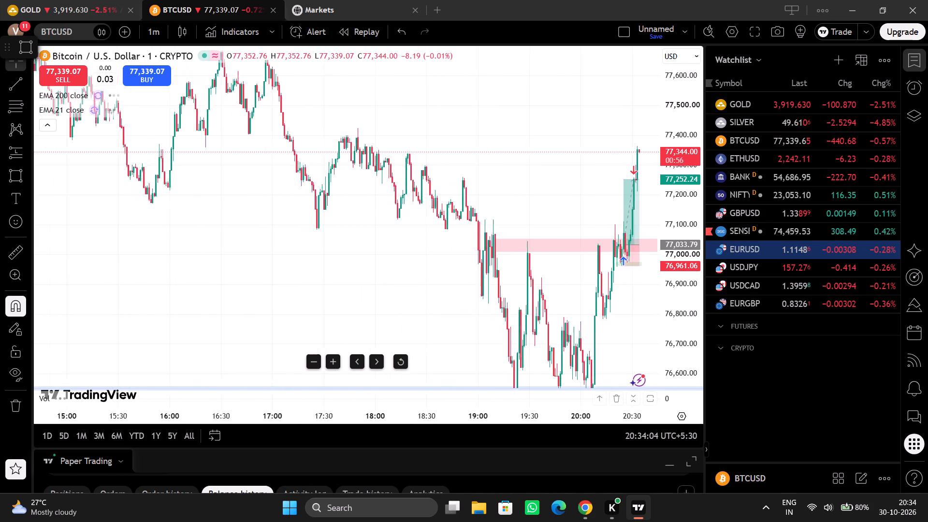
pyautogui.moveTo(599, 387); pyautogui.dragTo(363, 424)
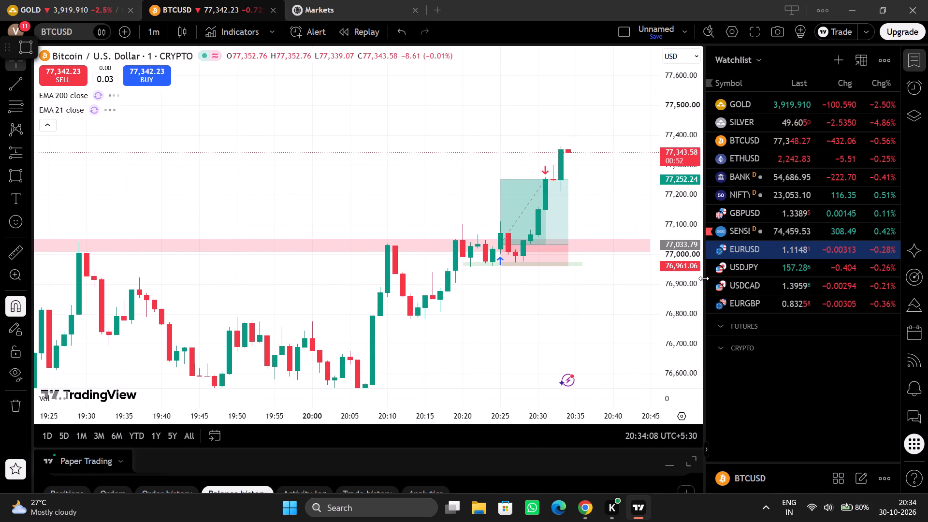
pyautogui.moveTo(704, 278); pyautogui.dragTo(694, 261)
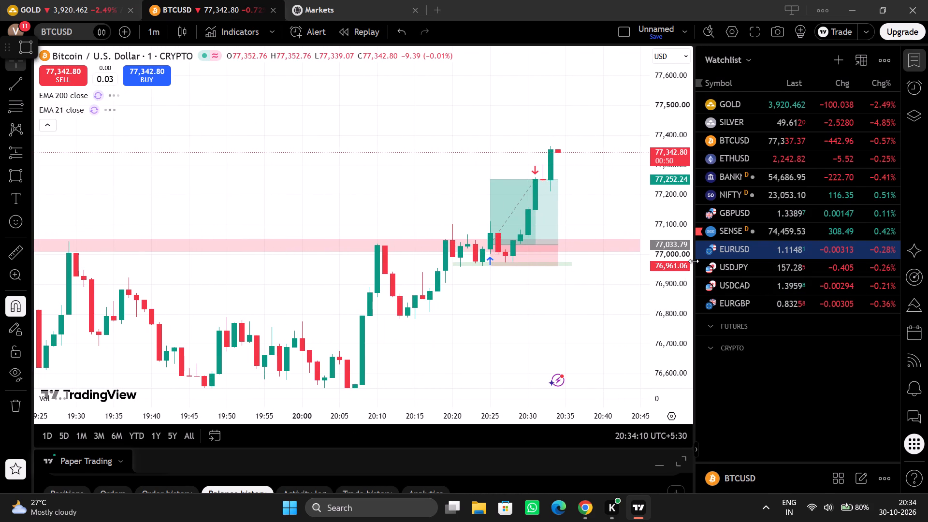
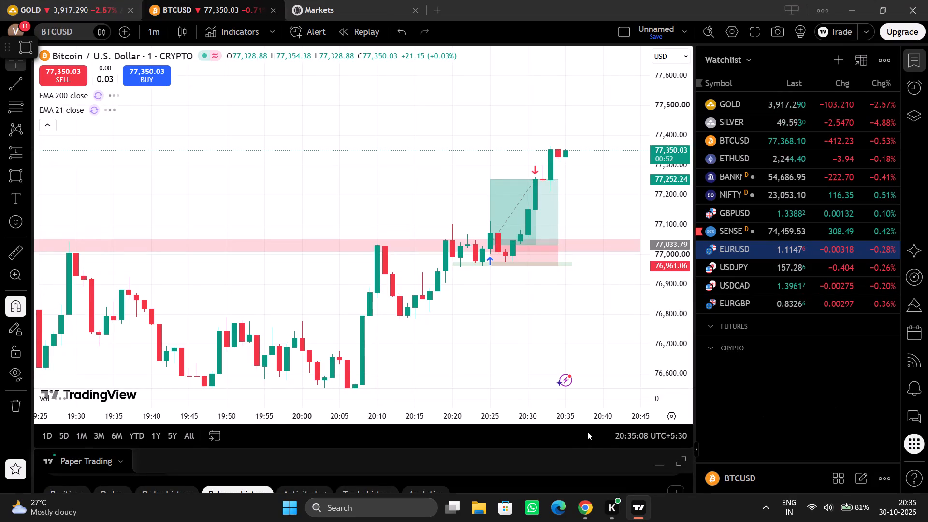
# Examine the latest BTCUSD 1-minute candles around and above the closed long position, up close and against the preceding rise.
pyautogui.moveTo(557, 414); pyautogui.dragTo(481, 408)
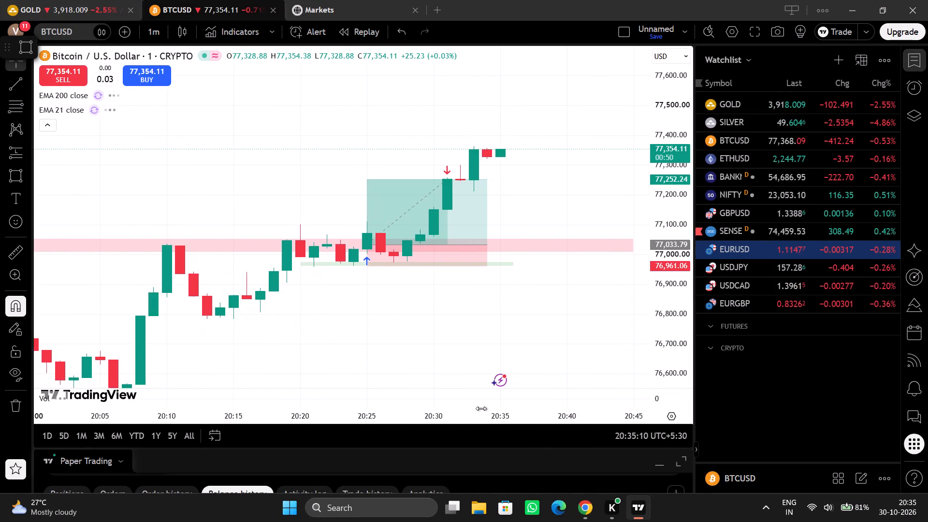
pyautogui.moveTo(481, 408); pyautogui.dragTo(478, 408)
pyautogui.moveTo(668, 308); pyautogui.dragTo(618, 133)
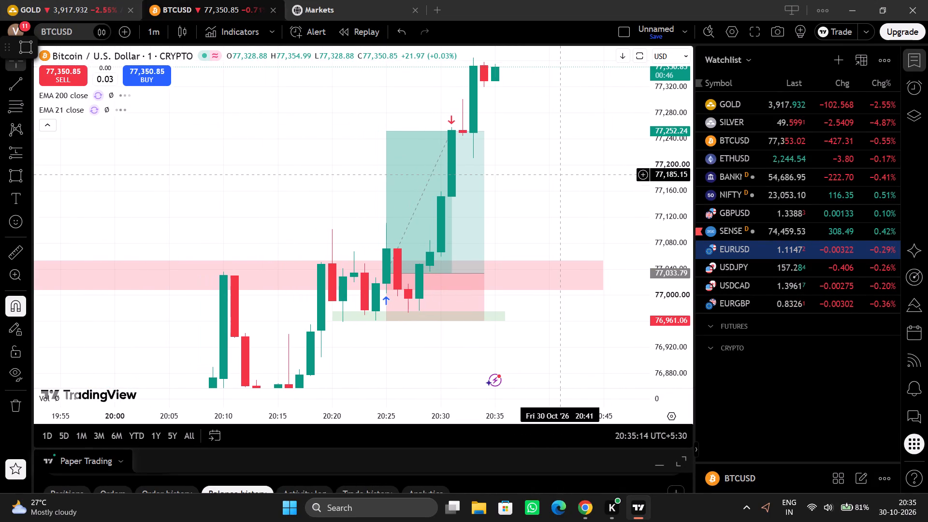
pyautogui.moveTo(565, 174); pyautogui.dragTo(542, 281)
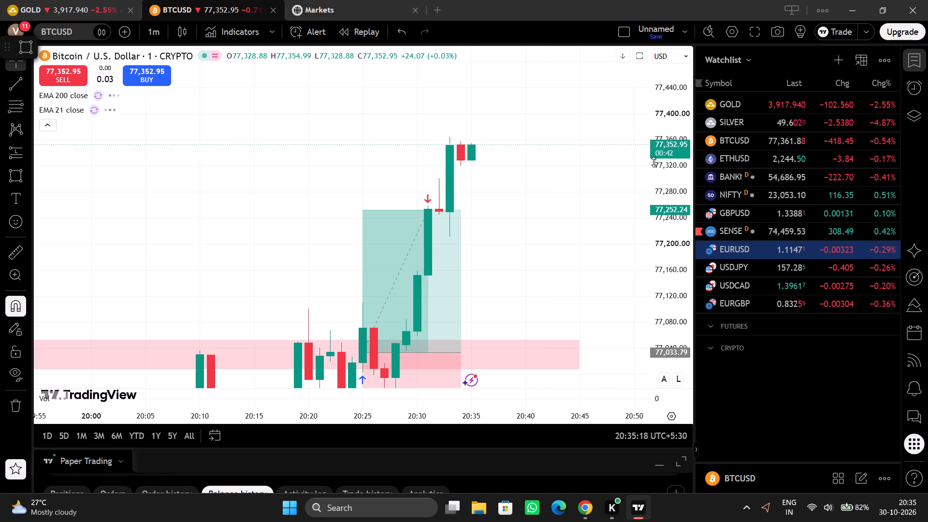
pyautogui.moveTo(677, 150); pyautogui.dragTo(690, 311)
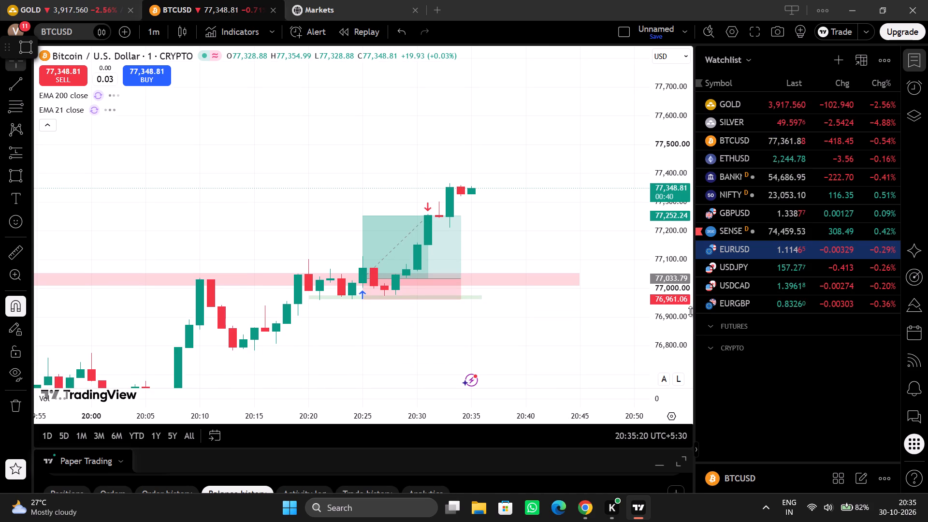
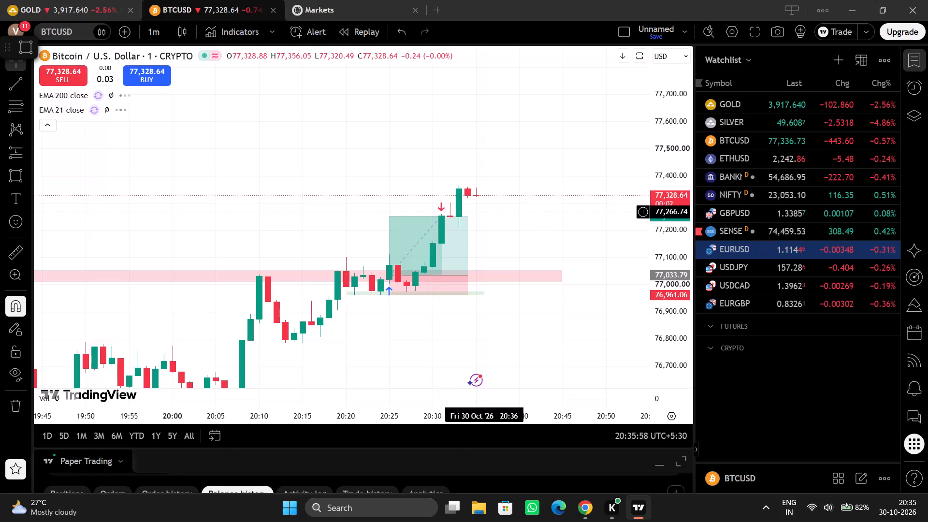
# Examine the closed BTCUSD long position and the newest 1-minute candles above it at a larger time and price scale.
pyautogui.scroll(1, 485, 212)
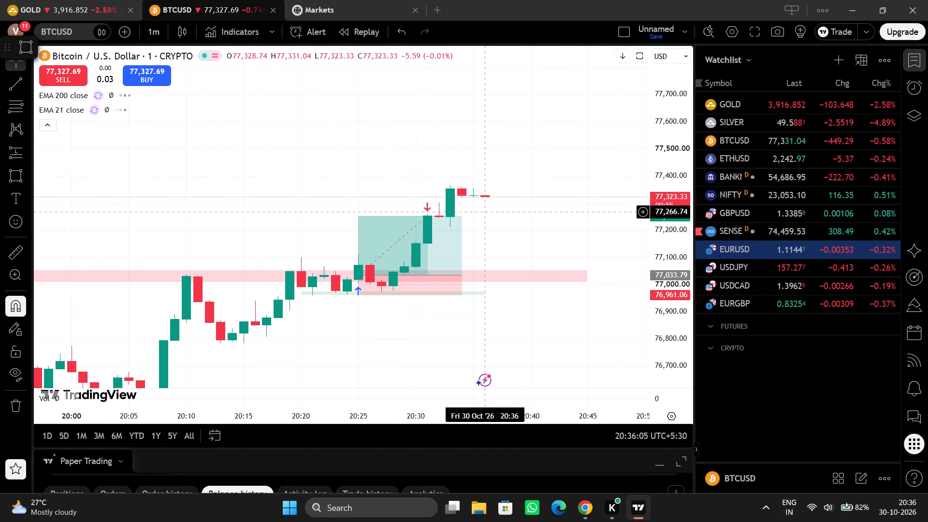
pyautogui.moveTo(669, 281); pyautogui.dragTo(650, 196)
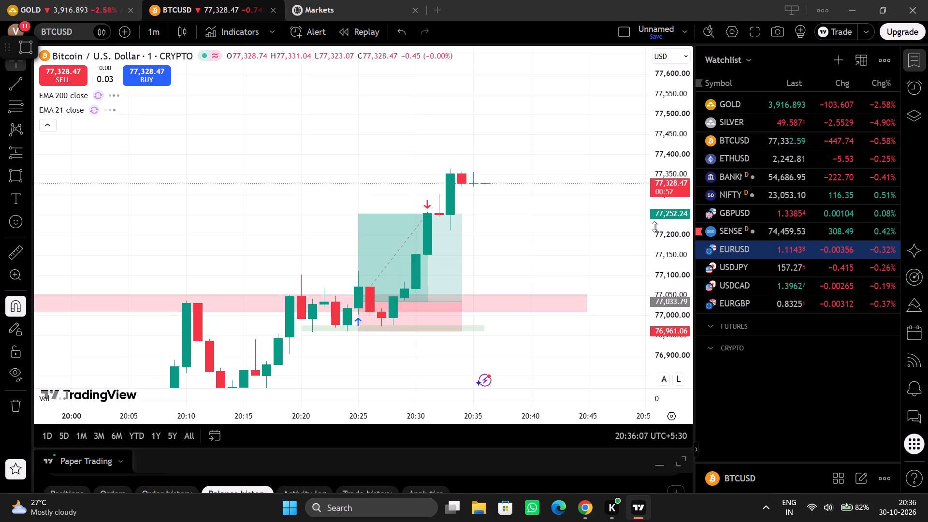
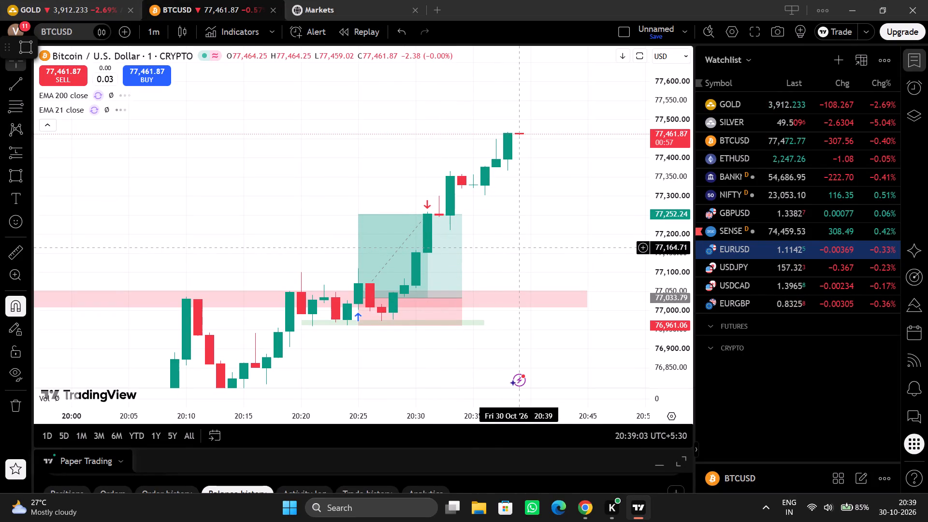
# Raise the target of the closed BTCUSD long position to about 77,266.
pyautogui.hscroll(-1, 489, 261)
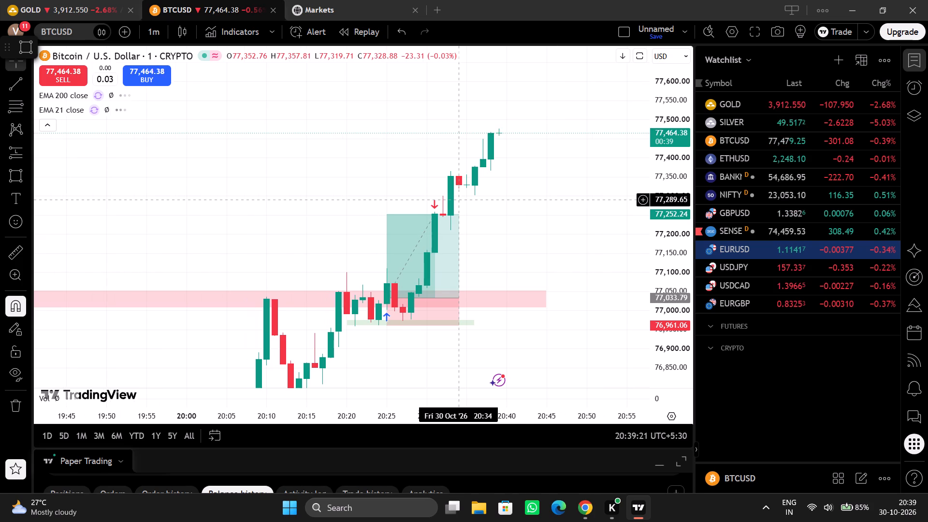
pyautogui.moveTo(664, 129); pyautogui.dragTo(657, 234)
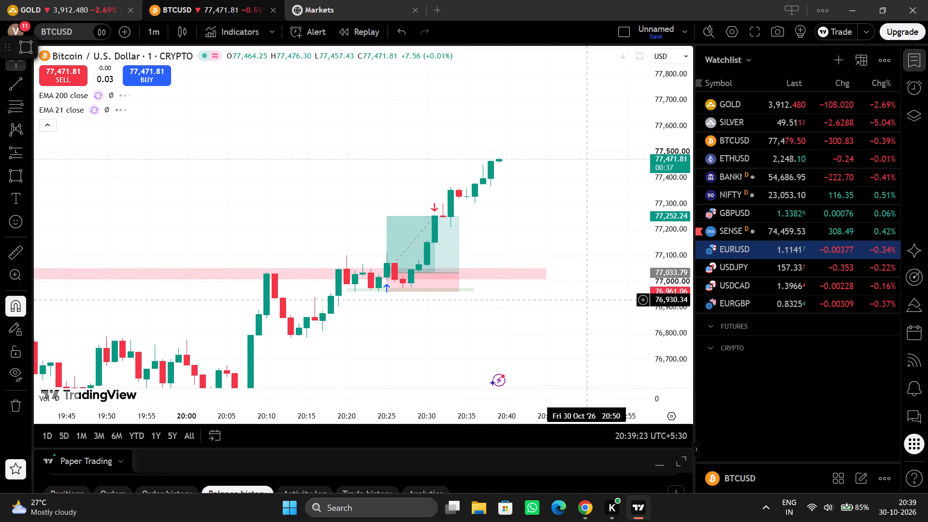
pyautogui.moveTo(504, 413); pyautogui.dragTo(587, 395)
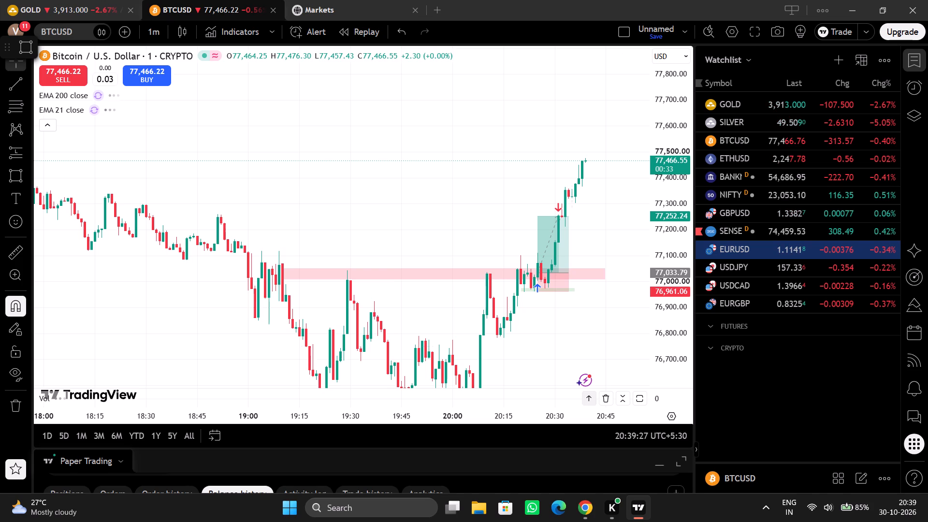
pyautogui.click(538, 218)
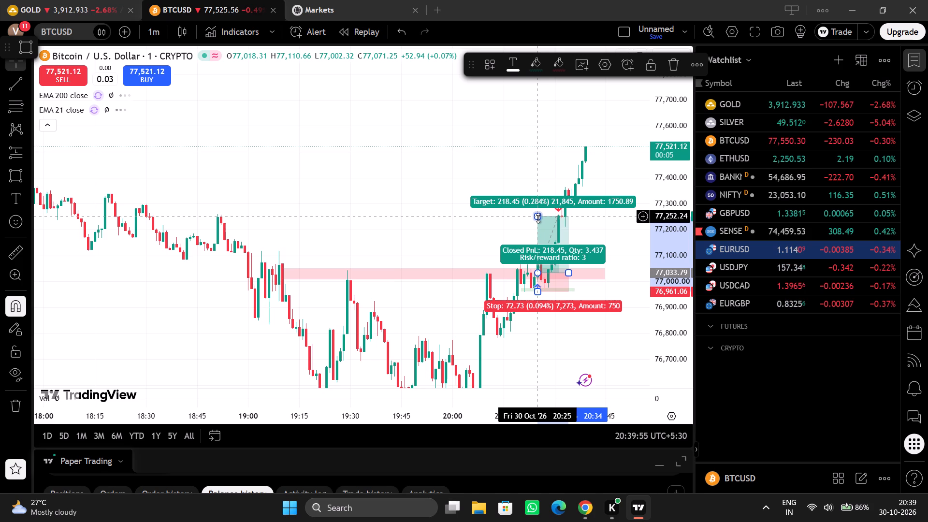
pyautogui.moveTo(538, 218); pyautogui.dragTo(536, 213)
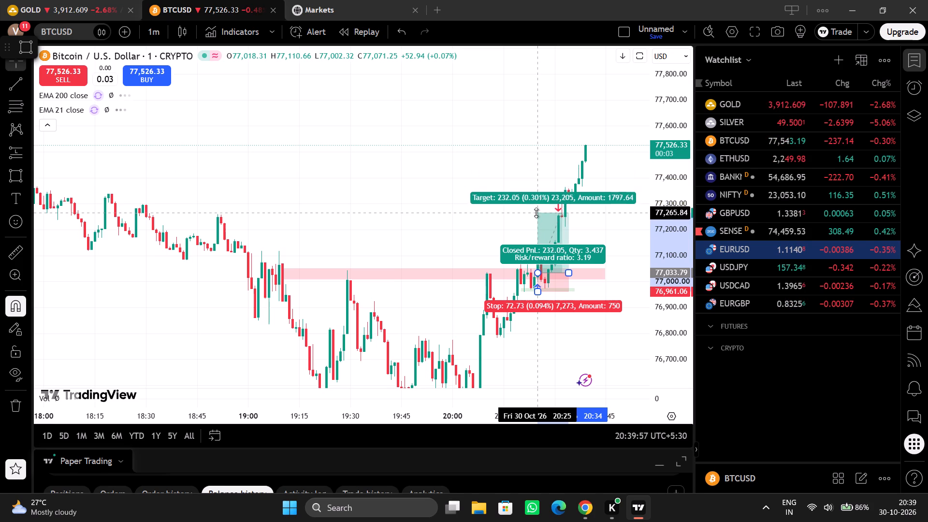
pyautogui.moveTo(536, 213); pyautogui.dragTo(533, 212)
pyautogui.click(486, 221)
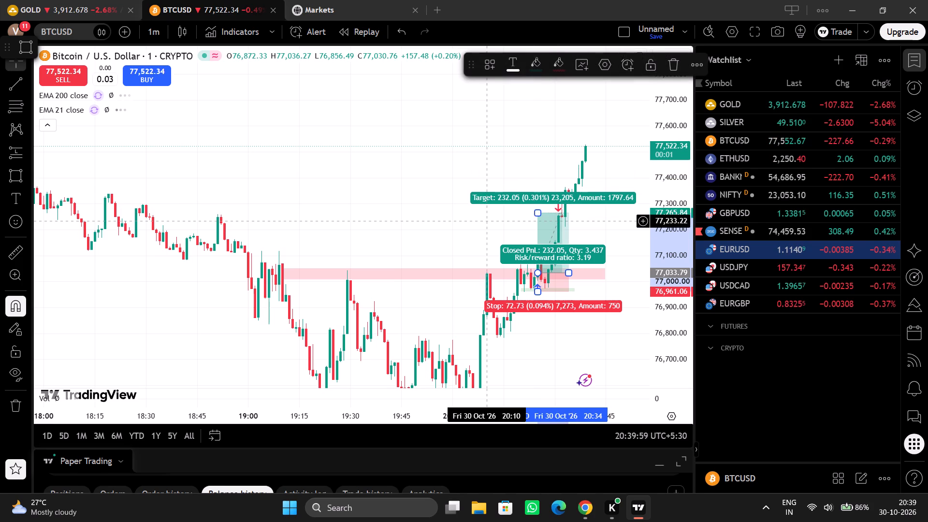
# Switch the BTCUSD chart to the 5-minute interval.
pyautogui.hscroll(-1, 486, 221)
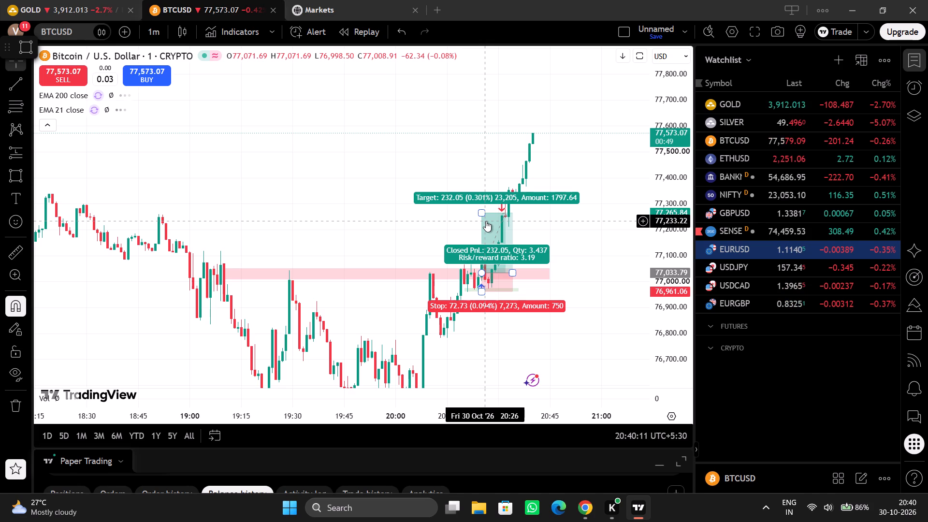
pyautogui.click(159, 32)
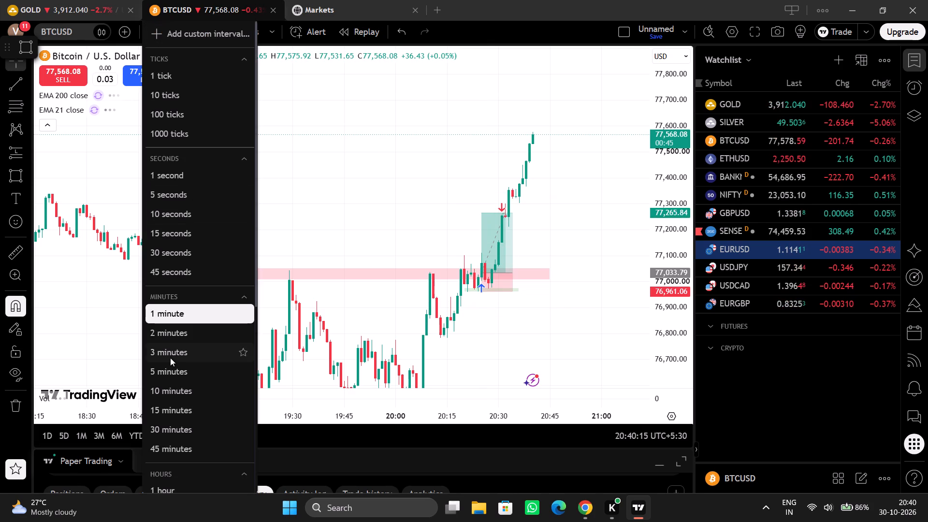
pyautogui.click(167, 369)
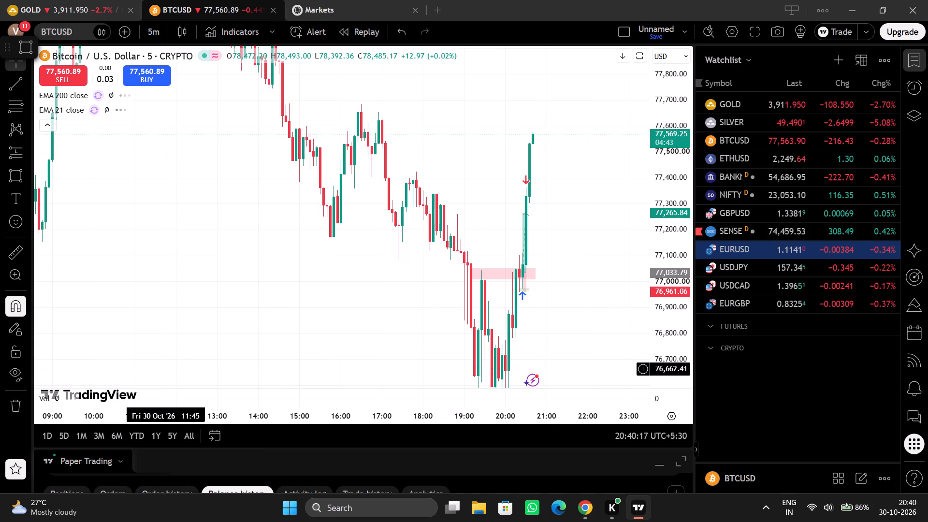
# Draw a rectangle zone above the current BTCUSD price from 14:50 to 22:45, between about 77,596 and 77,671.
pyautogui.moveTo(666, 135); pyautogui.dragTo(609, 397)
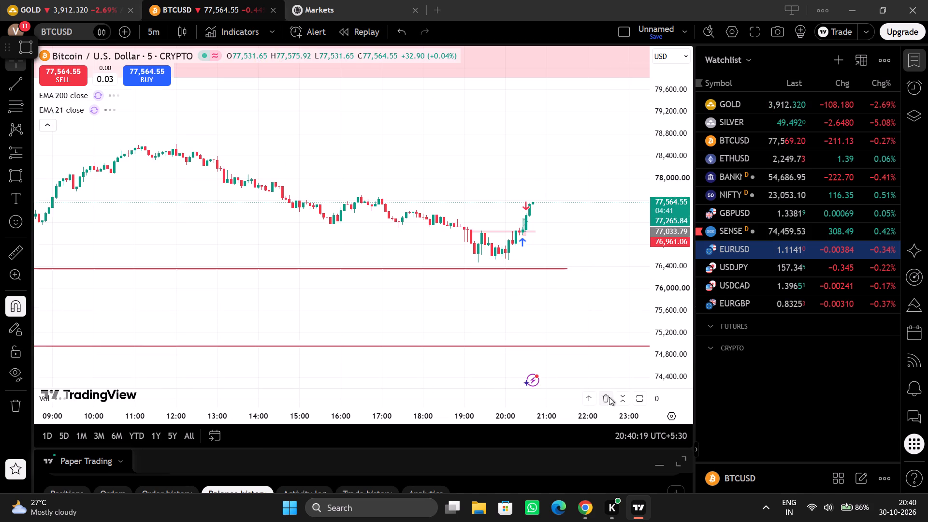
pyautogui.moveTo(561, 421); pyautogui.dragTo(470, 400)
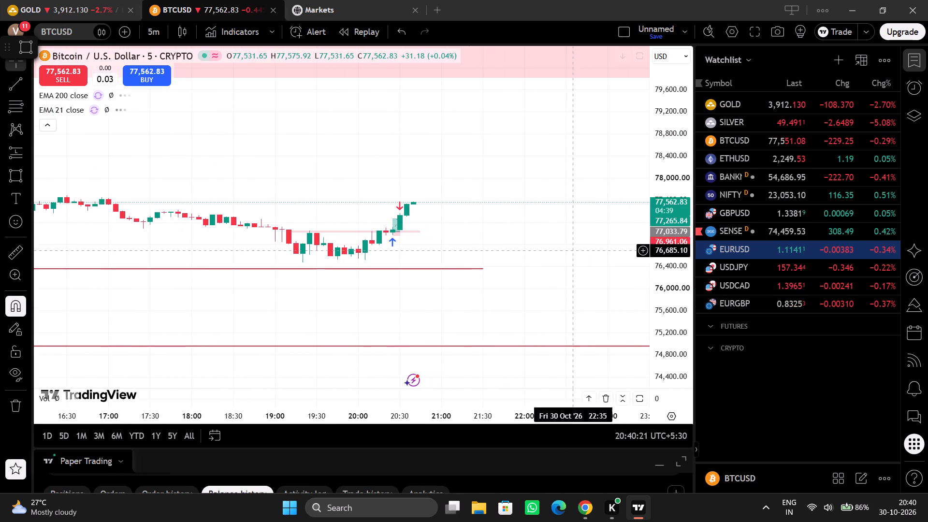
pyautogui.moveTo(664, 291); pyautogui.dragTo(685, 121)
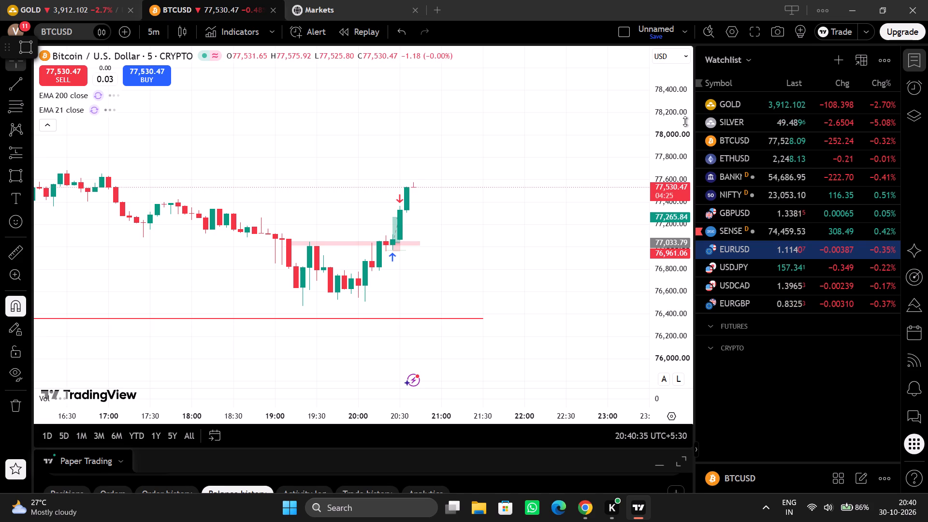
pyautogui.moveTo(412, 415); pyautogui.dragTo(570, 403)
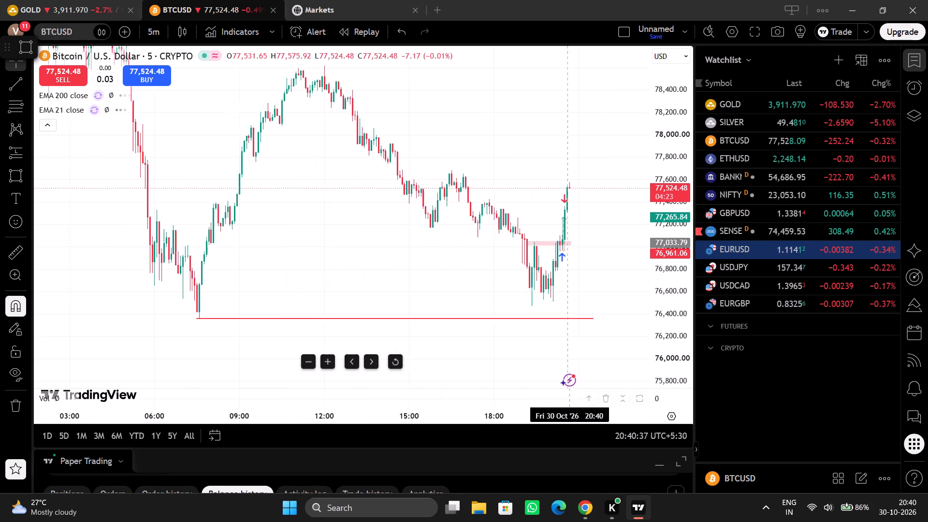
pyautogui.moveTo(570, 403); pyautogui.dragTo(571, 402)
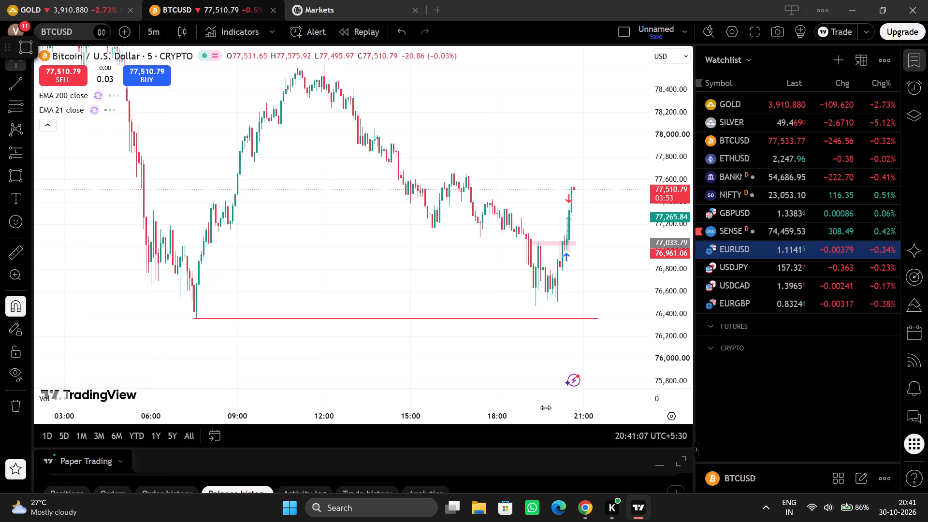
pyautogui.moveTo(461, 295); pyautogui.dragTo(357, 289)
pyautogui.click(17, 174)
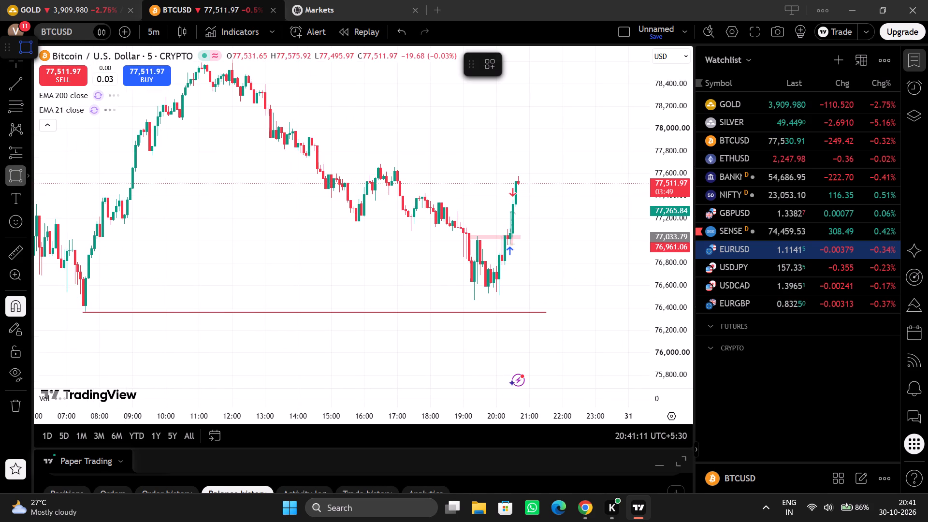
pyautogui.click(326, 160)
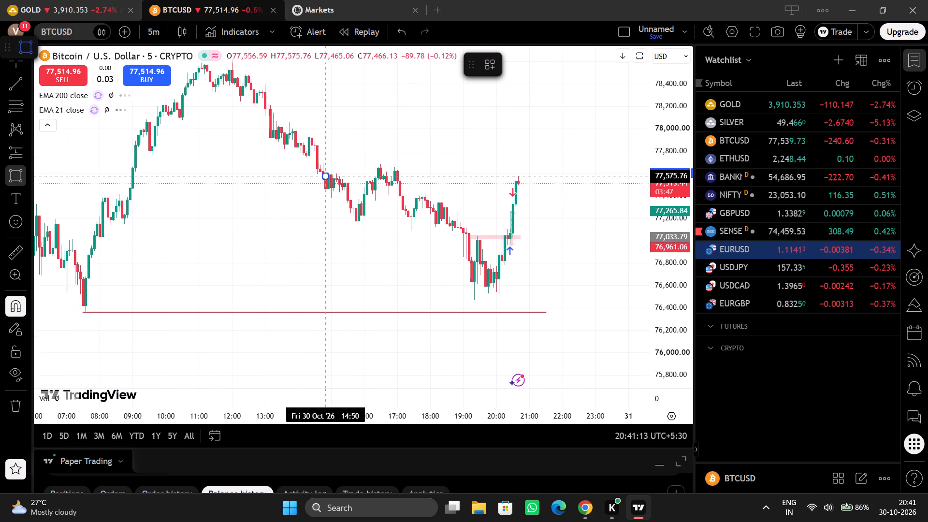
pyautogui.click(551, 165)
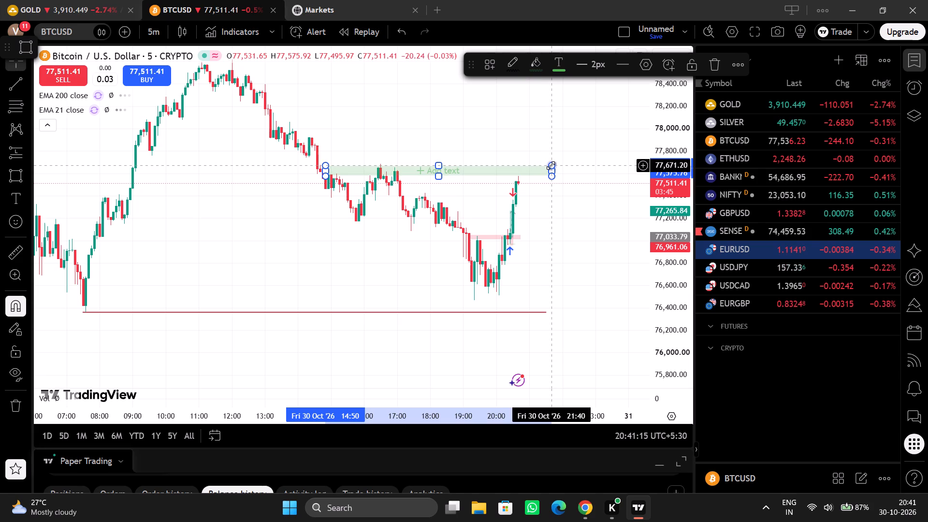
pyautogui.click(551, 175)
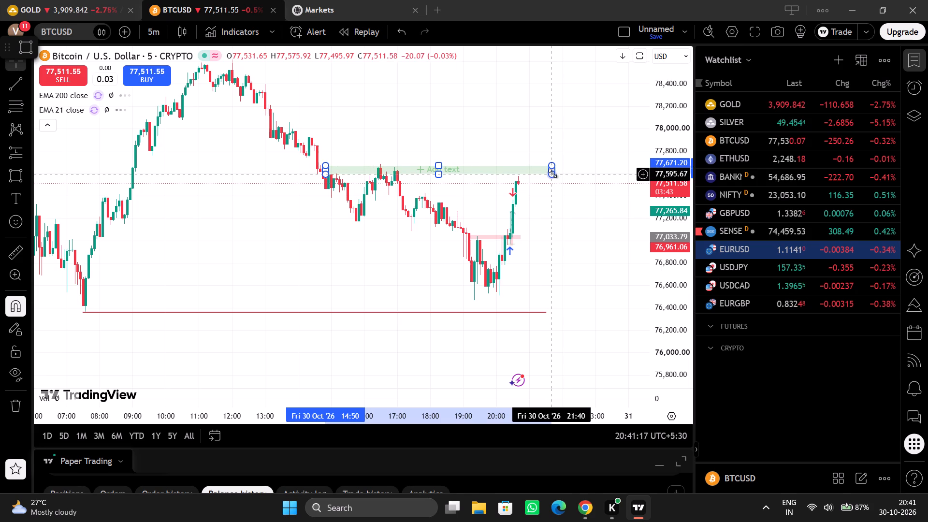
pyautogui.moveTo(555, 169); pyautogui.dragTo(587, 168)
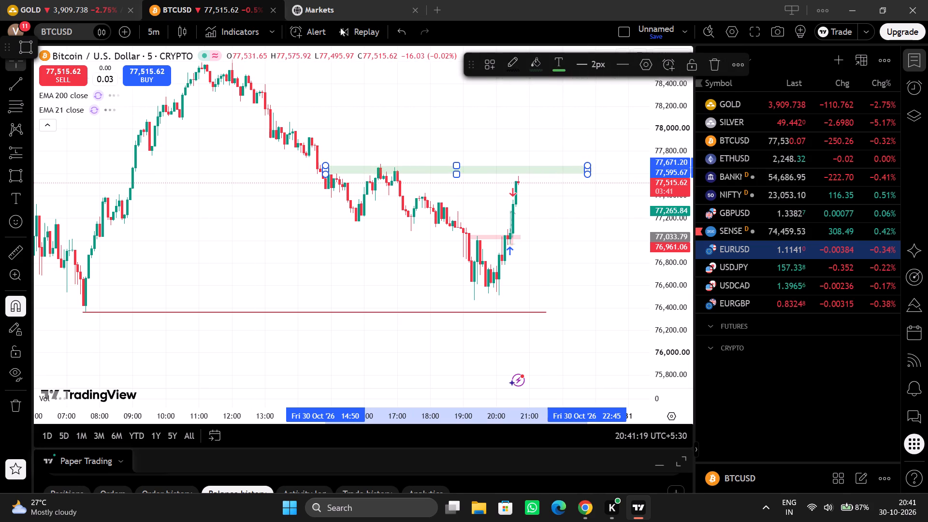
# Change the new rectangle zone's fill colour to red and deselect it.
pyautogui.click(531, 60)
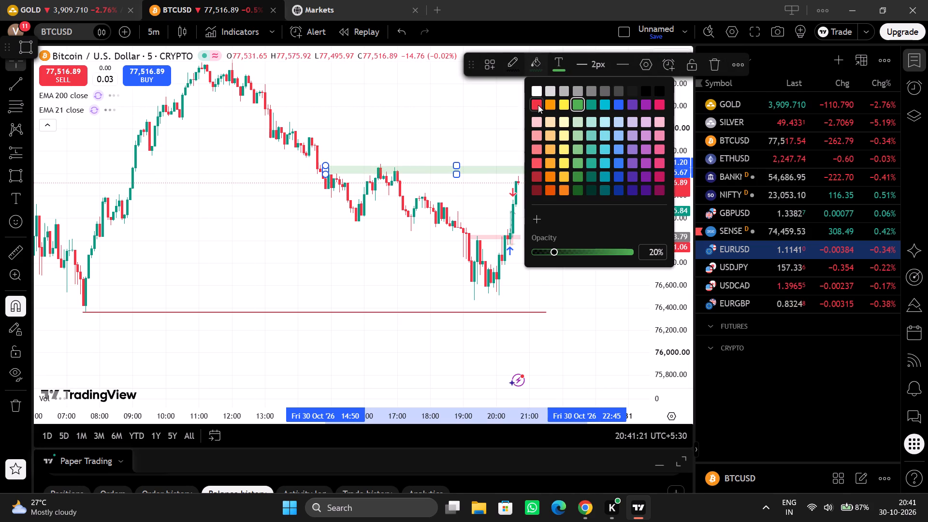
pyautogui.click(538, 105)
pyautogui.click(473, 139)
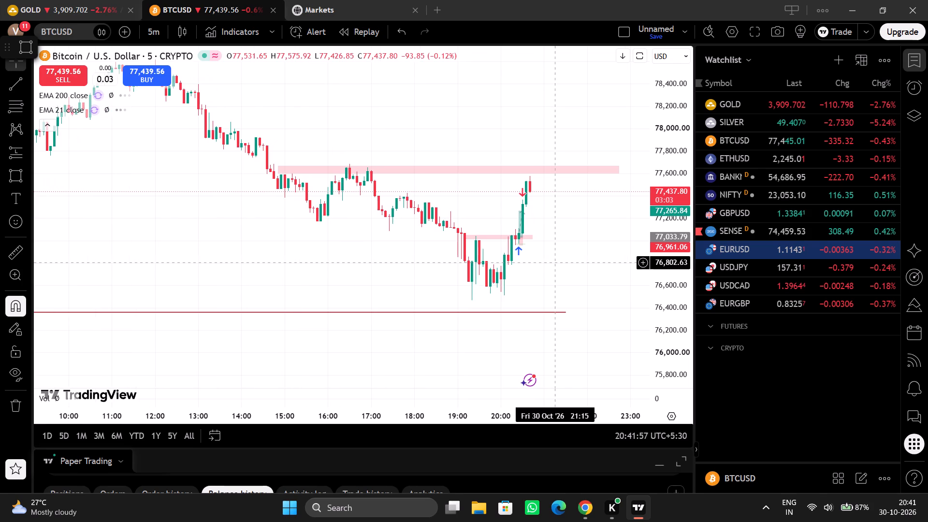
# Switch to Chrome and close both Groww tabs for Jio Platforms.
pyautogui.click(585, 521)
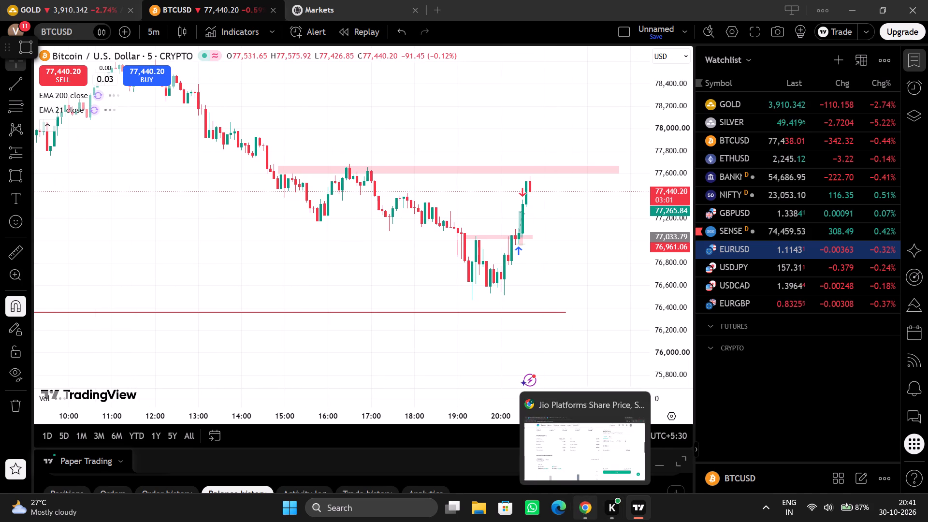
pyautogui.scroll(5, 395, 171)
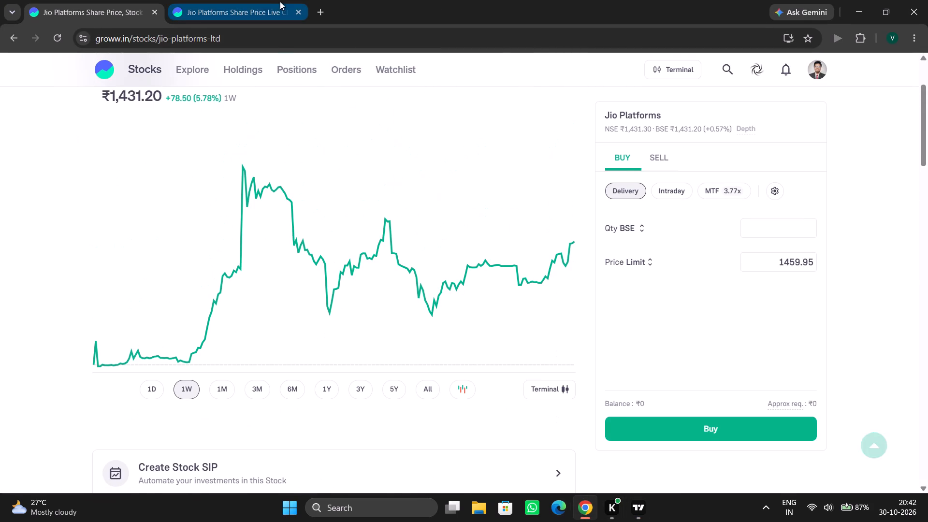
pyautogui.click(155, 10)
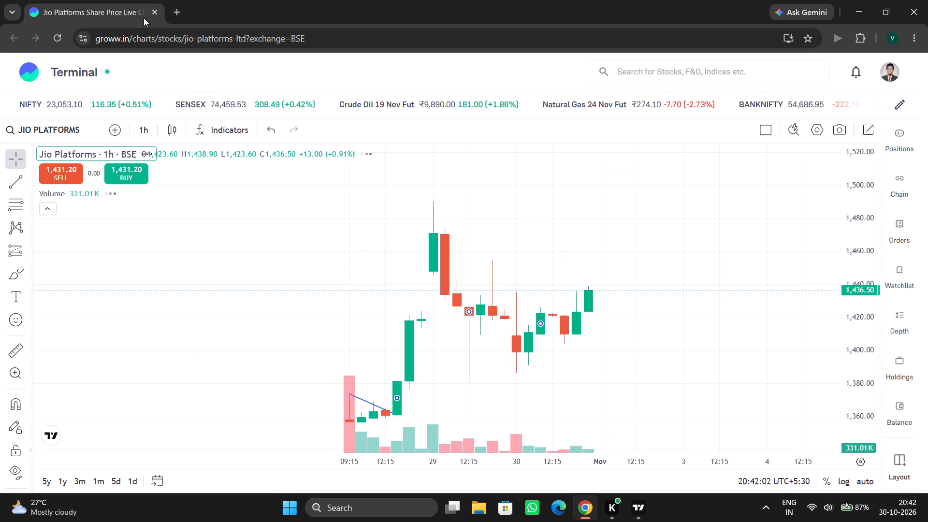
pyautogui.click(155, 16)
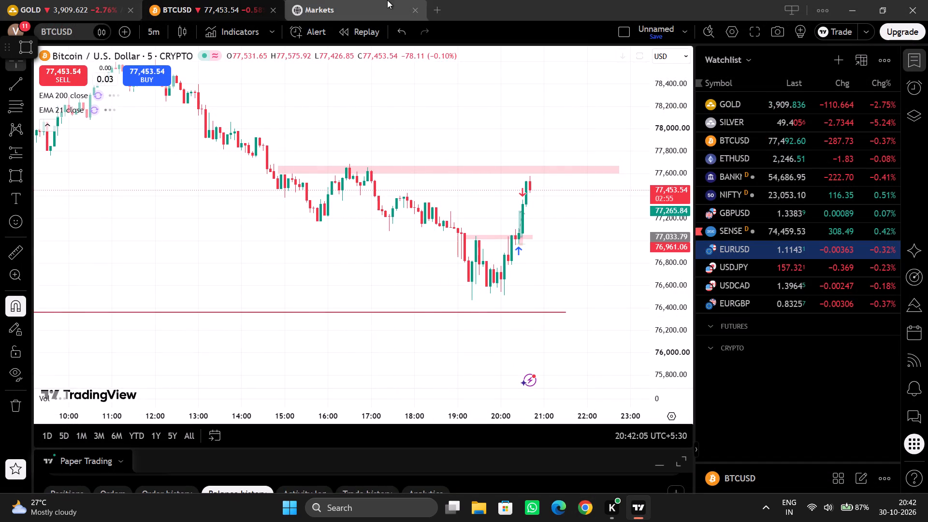
# Open a new Chrome window and go to YouTube.
pyautogui.scroll(6, 507, 172)
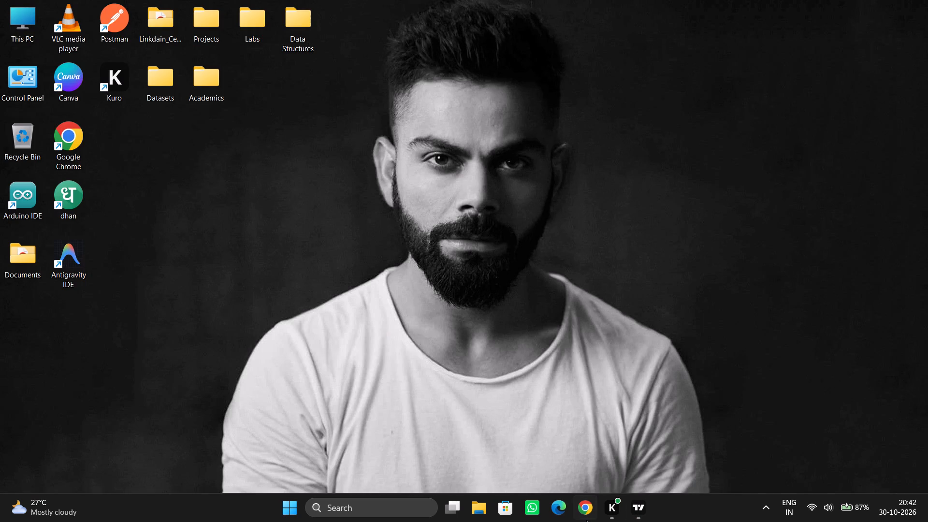
pyautogui.click(586, 520)
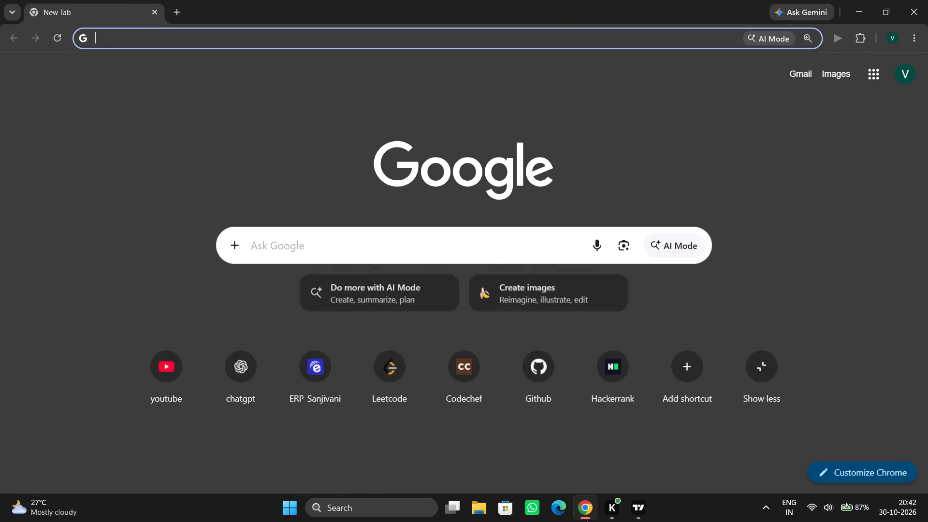
pyautogui.click(145, 354)
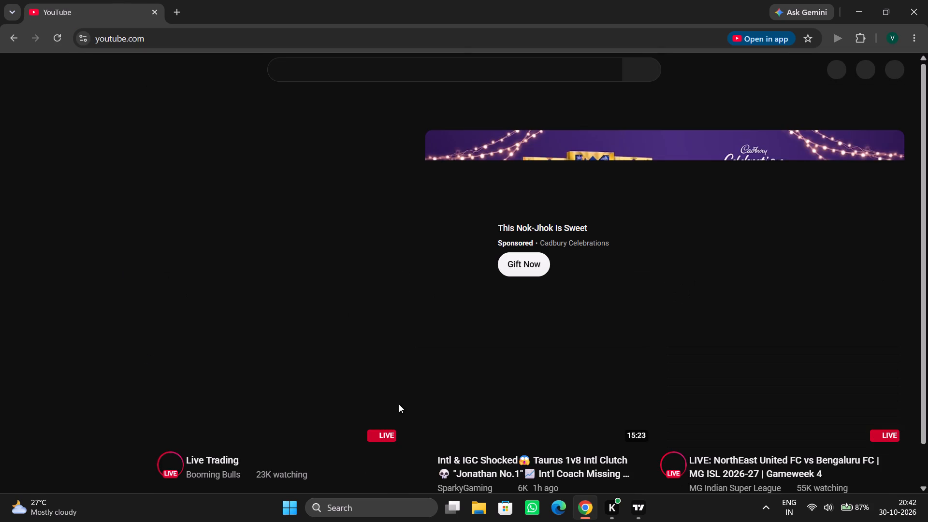
pyautogui.scroll(-2, 399, 404)
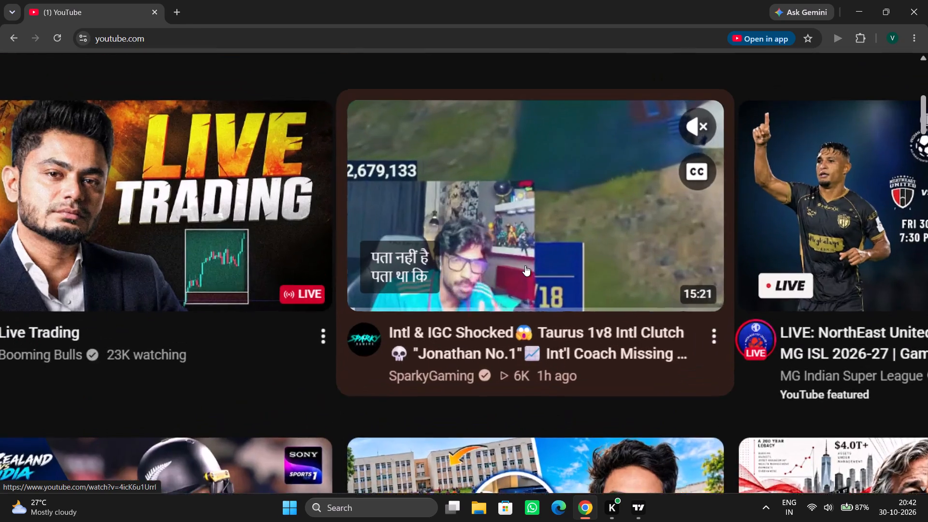
pyautogui.scroll(-3, 729, 280)
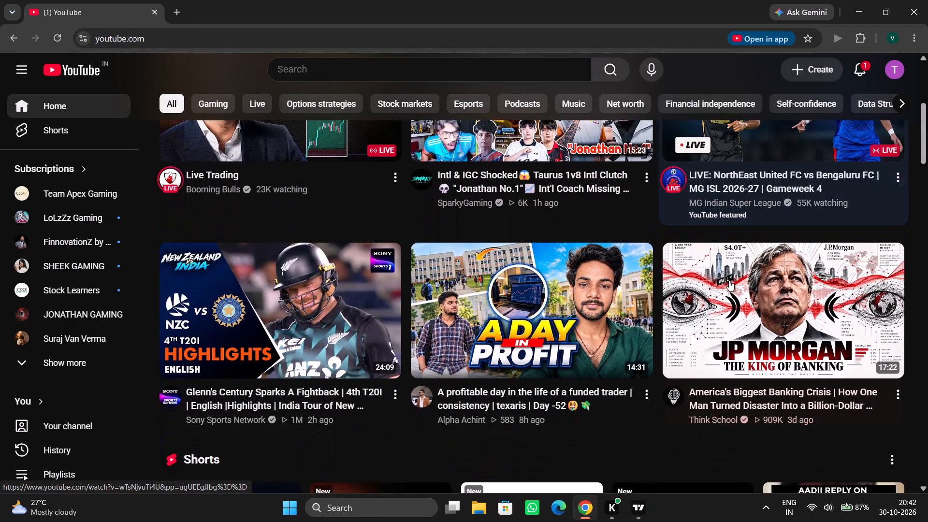
pyautogui.scroll(-1, 507, 301)
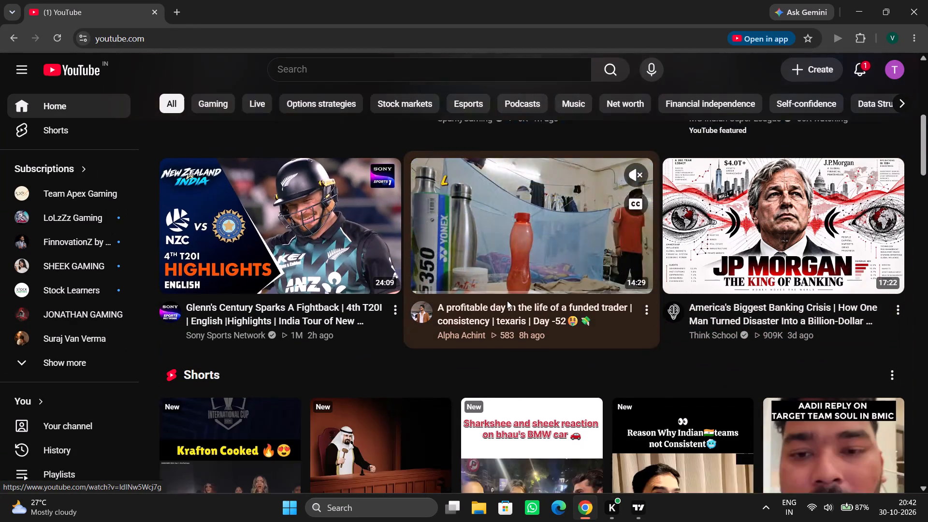
pyautogui.scroll(-2, 507, 301)
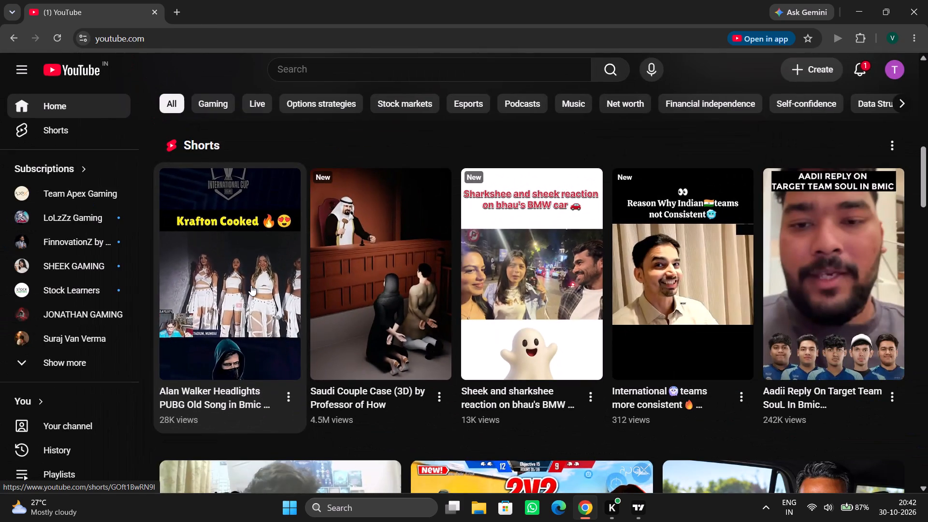
pyautogui.scroll(-3, 251, 285)
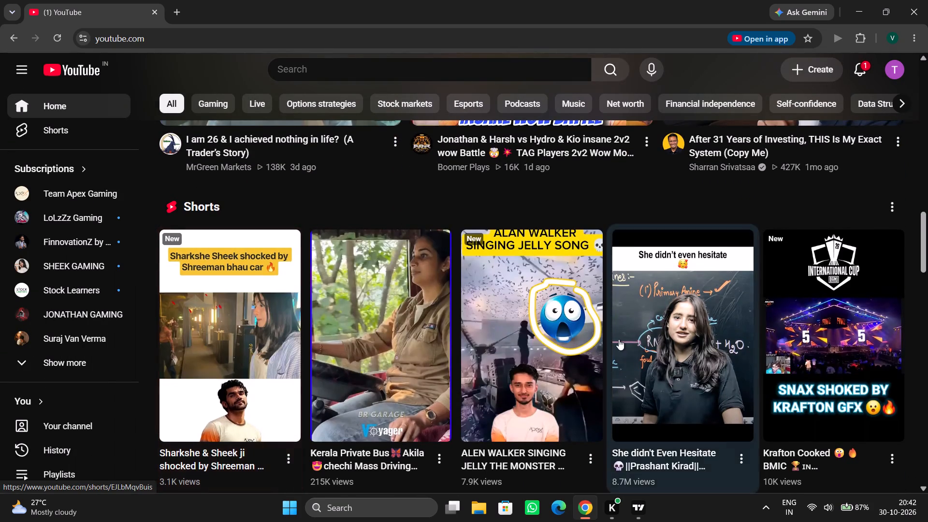
pyautogui.scroll(-2, 619, 339)
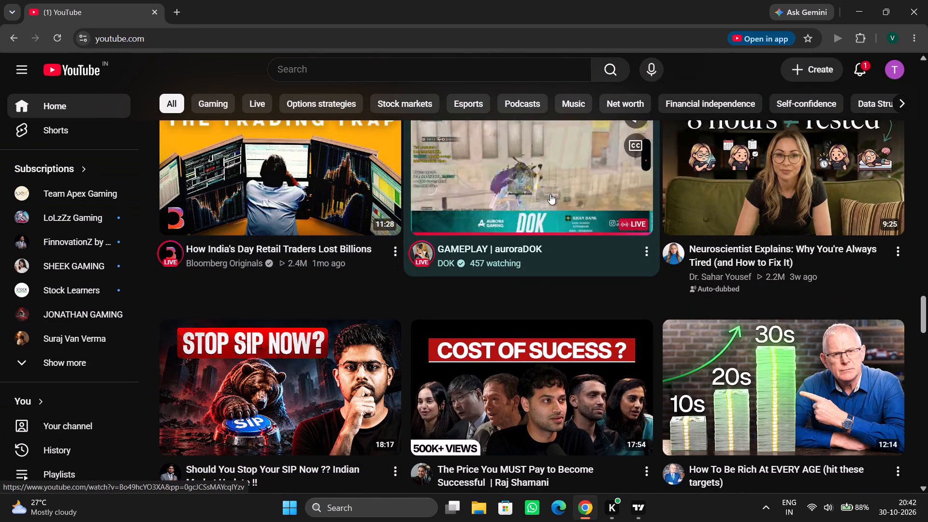
pyautogui.scroll(1, 550, 194)
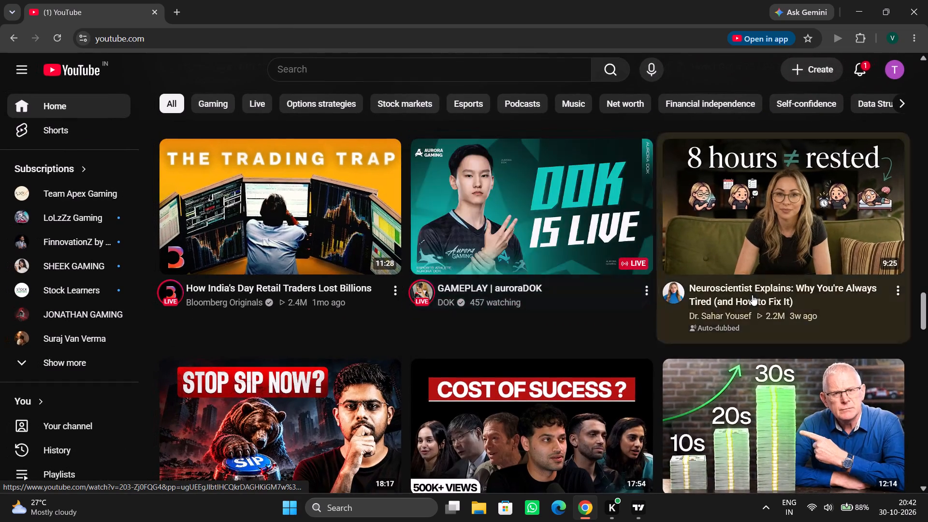
pyautogui.scroll(-2, 752, 295)
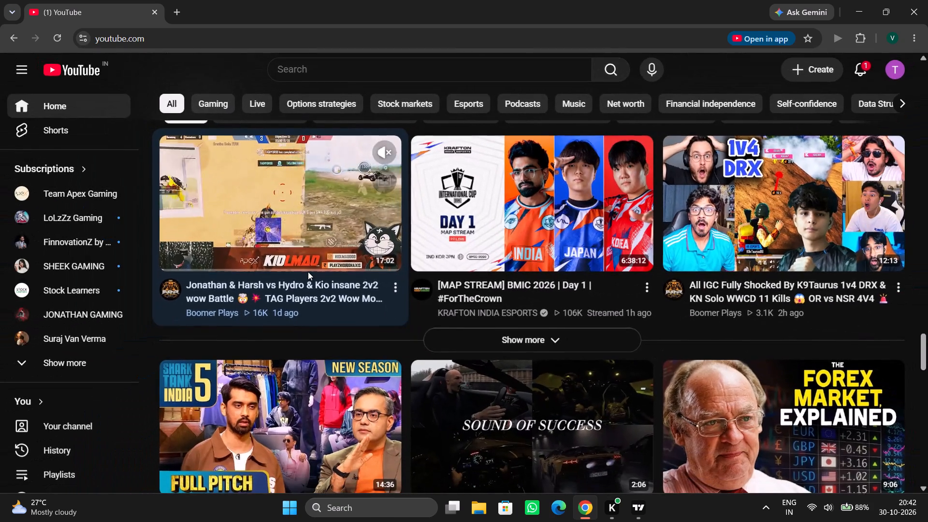
pyautogui.scroll(-2, 308, 272)
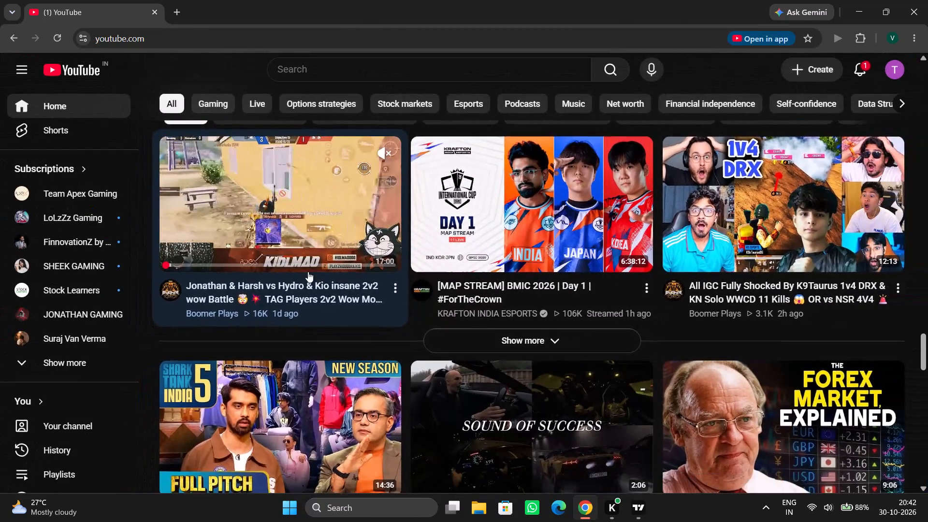
pyautogui.scroll(-7, 308, 272)
pyautogui.scroll(1, 308, 272)
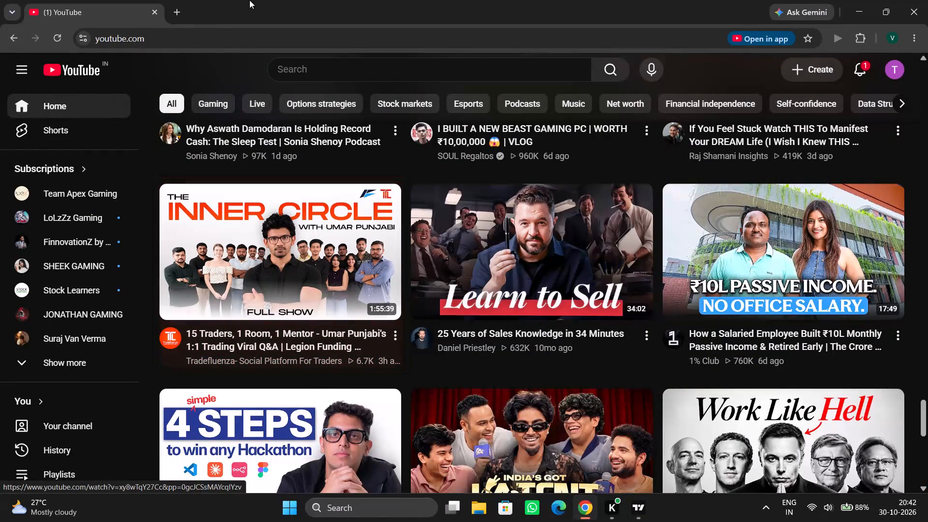
# Close the YouTube tab, leaving the desktop.
pyautogui.click(156, 10)
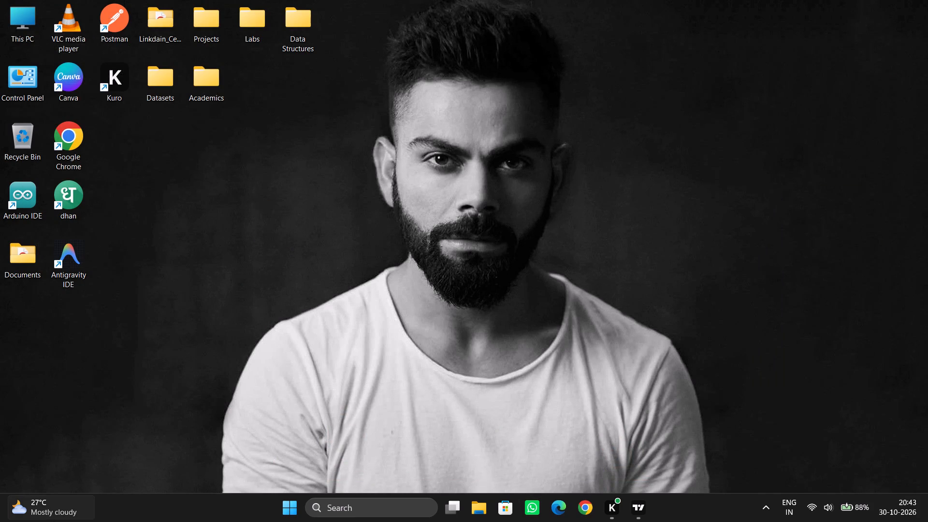
# Look at the Windows widgets board and dismiss it.
pyautogui.click(54, 521)
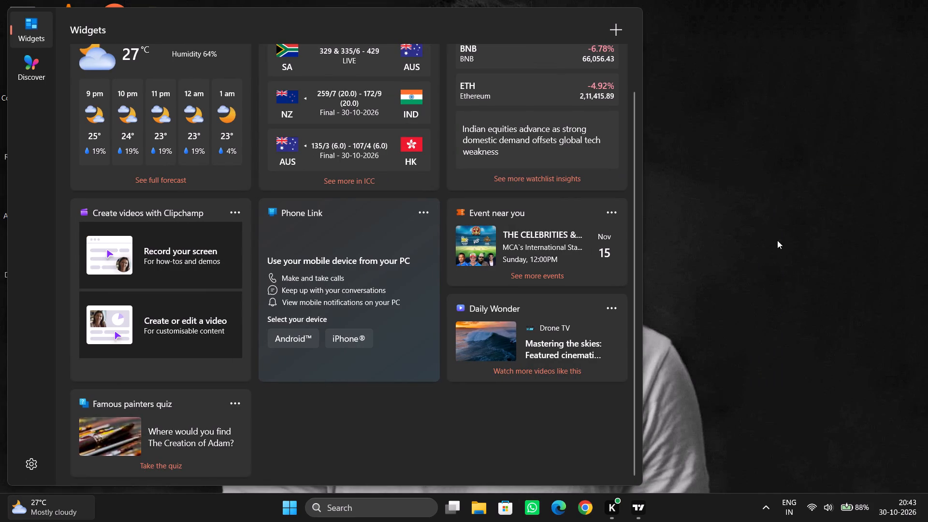
pyautogui.click(785, 257)
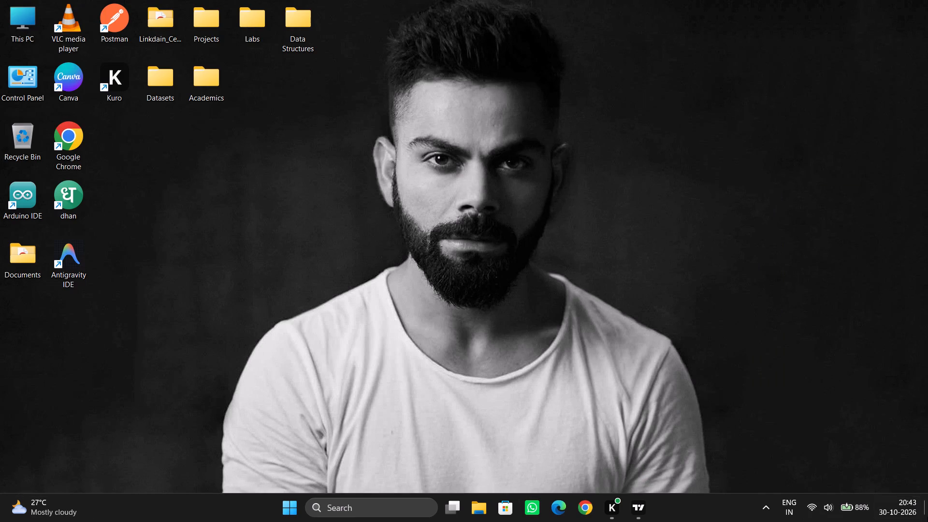
# Clear all Windows notifications and dismiss the notification and calendar view.
pyautogui.click(907, 521)
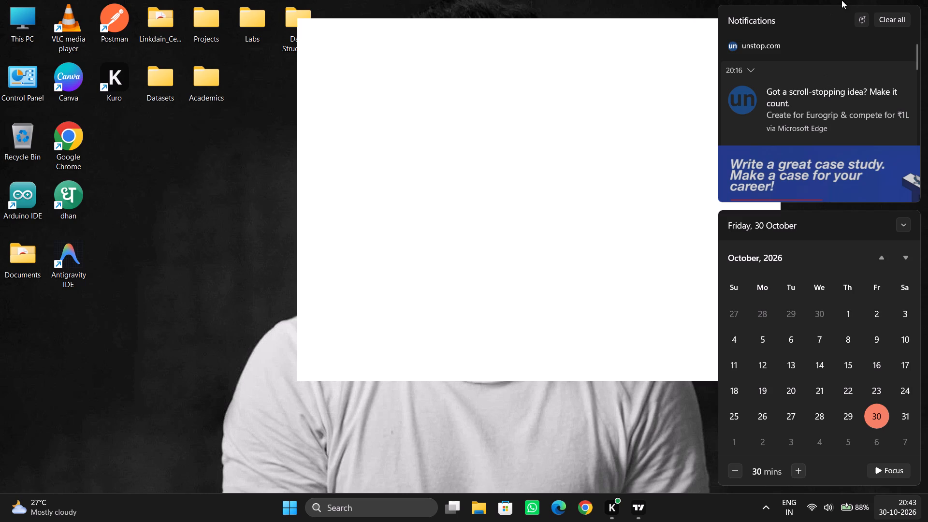
pyautogui.click(875, 17)
pyautogui.click(886, 25)
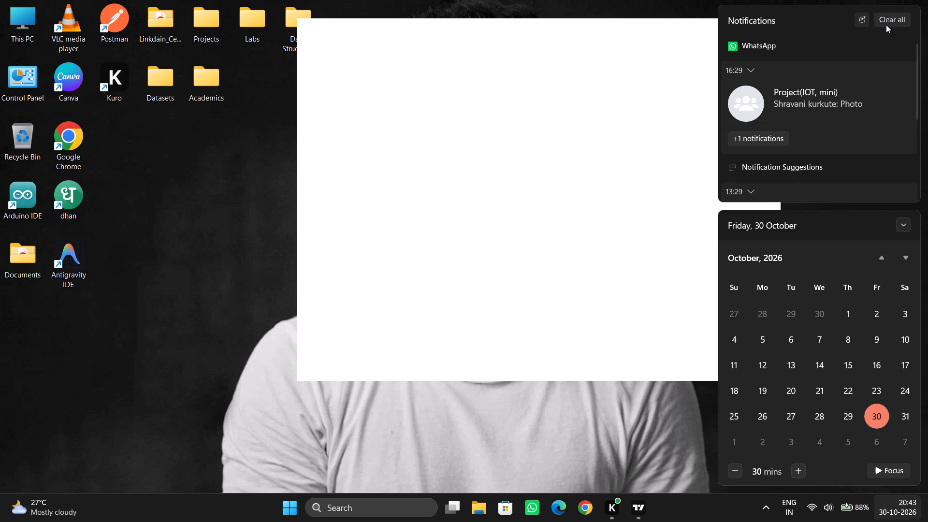
pyautogui.click(795, 14)
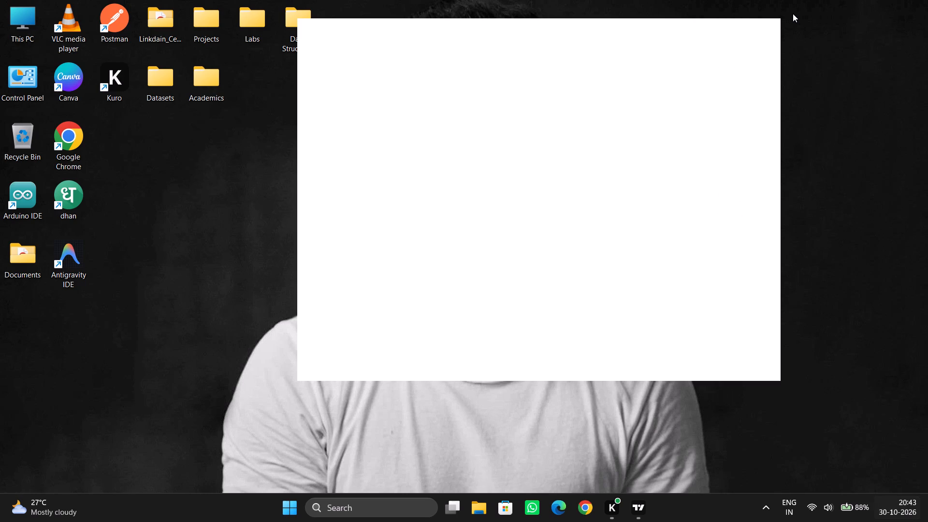